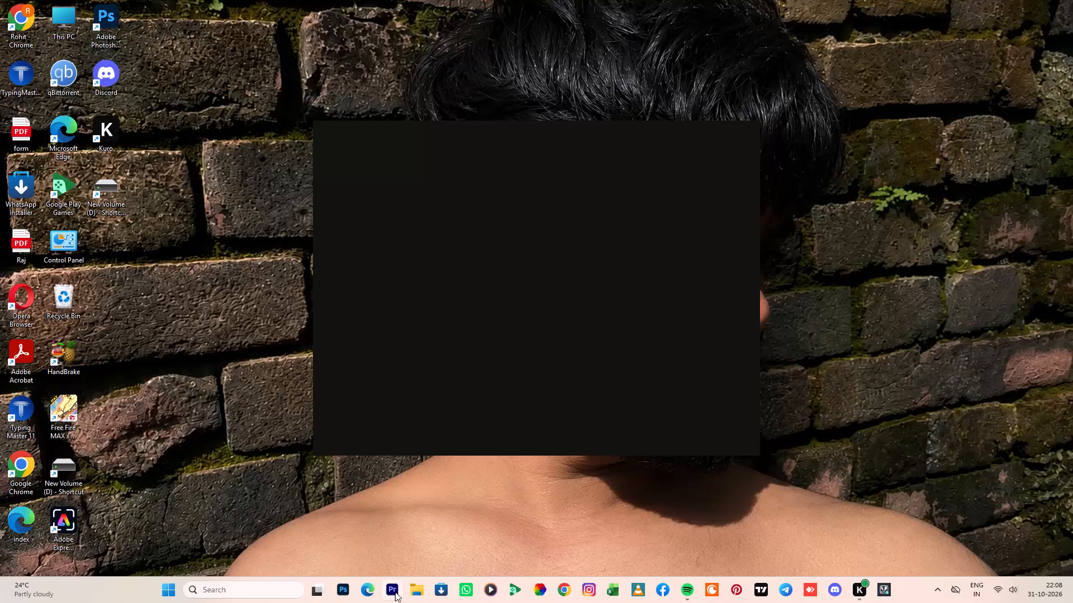
# Launch Adobe Premiere Pro.
pyautogui.click(395, 592)
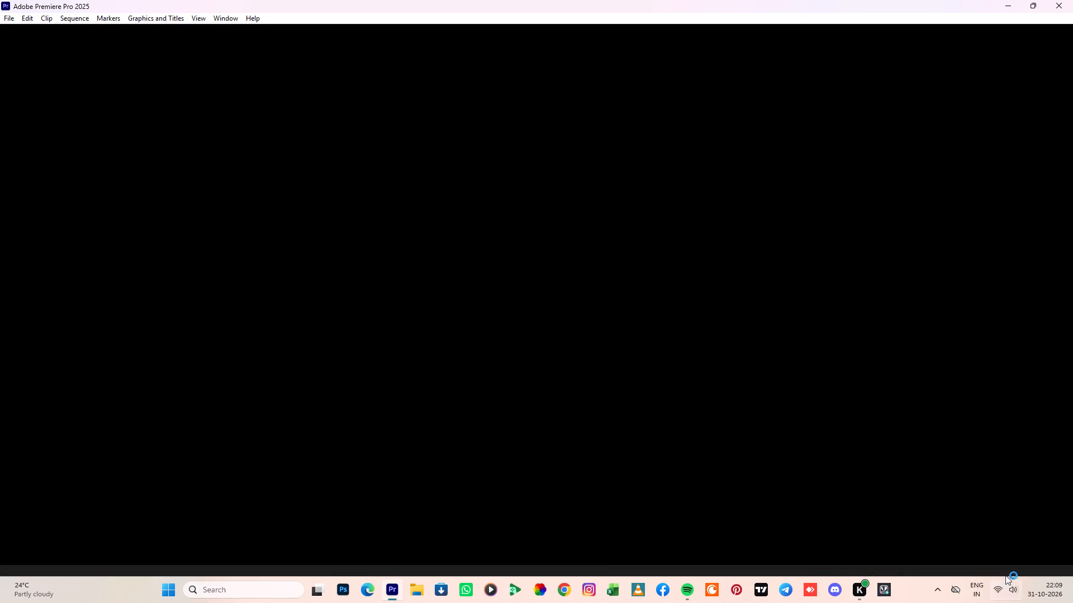
# Try to connect the TRIGGR Trinity 2 Bluetooth headset, and turn the computer's Bluetooth off.
pyautogui.click(1012, 592)
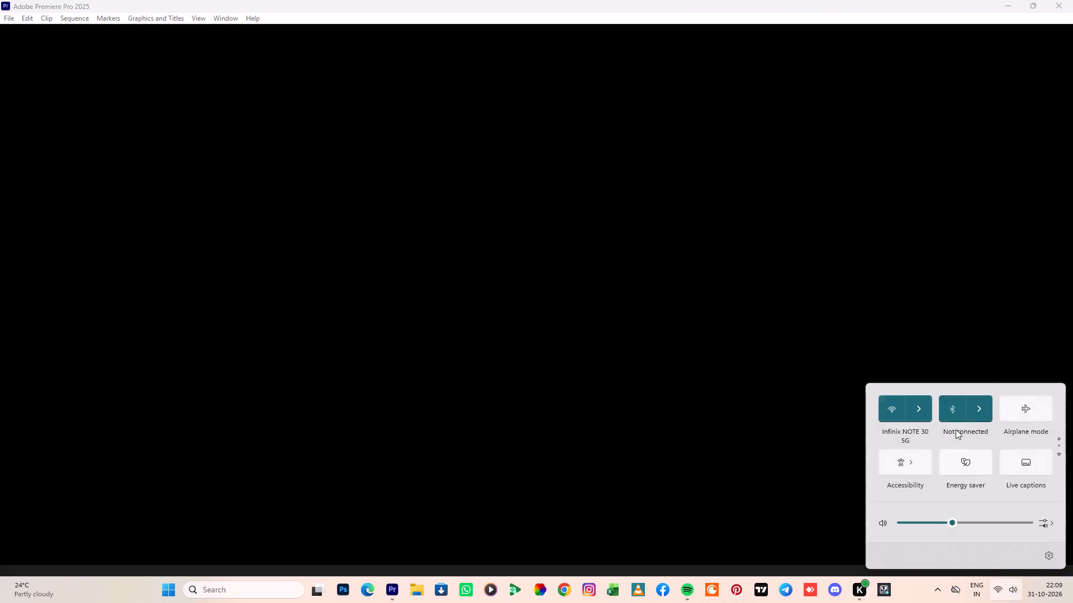
pyautogui.click(975, 413)
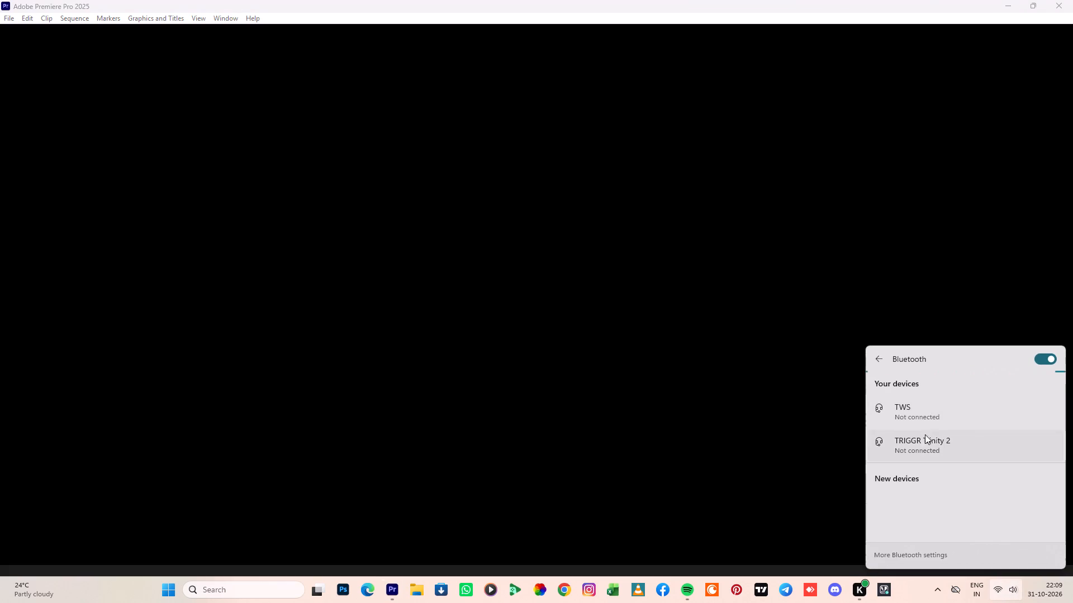
pyautogui.click(922, 441)
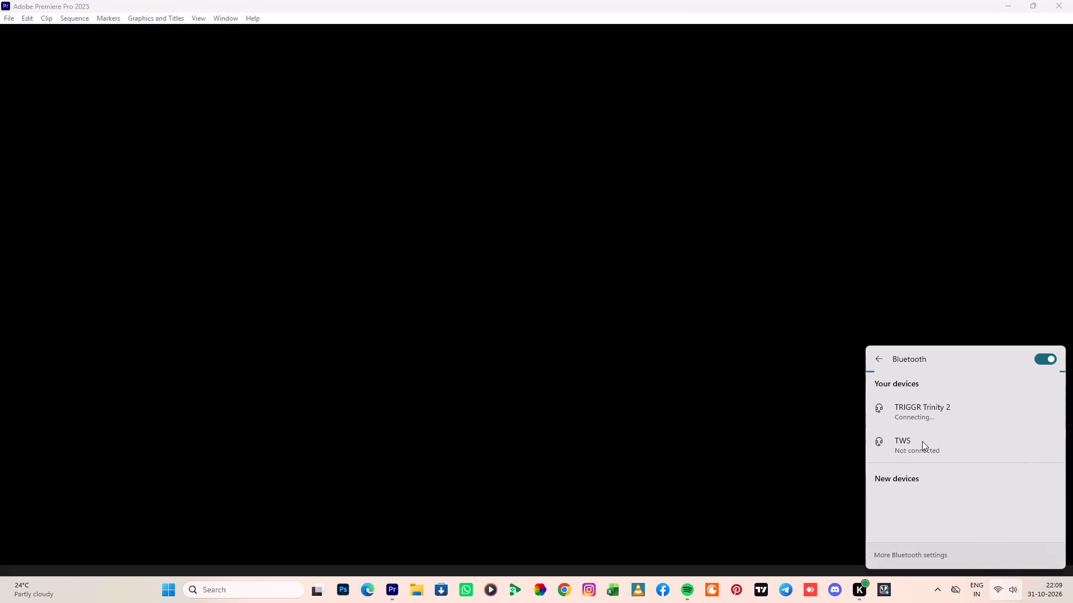
pyautogui.click(1058, 357)
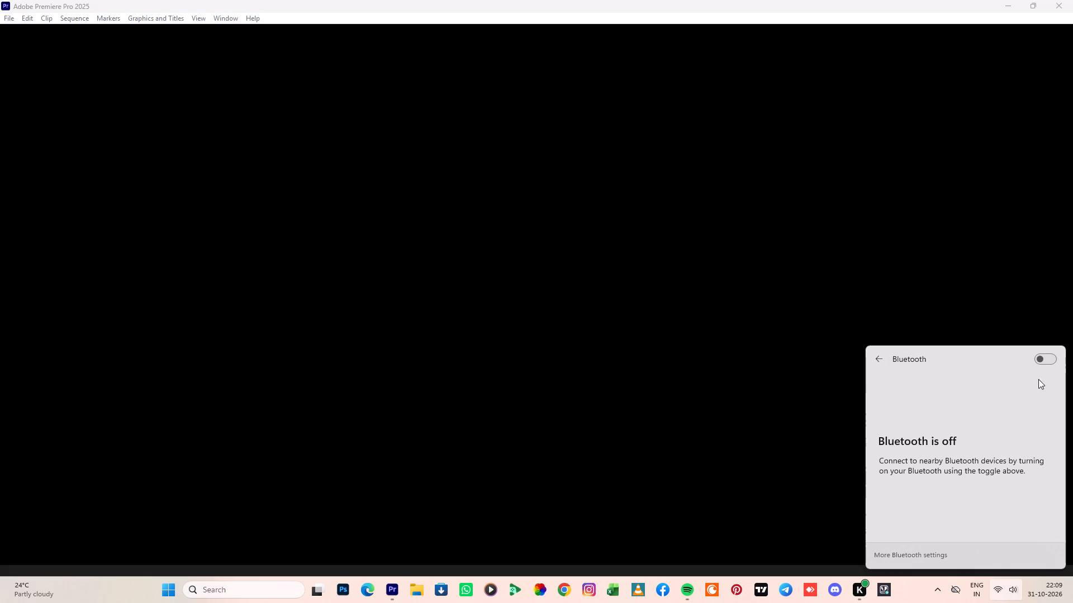
pyautogui.click(687, 356)
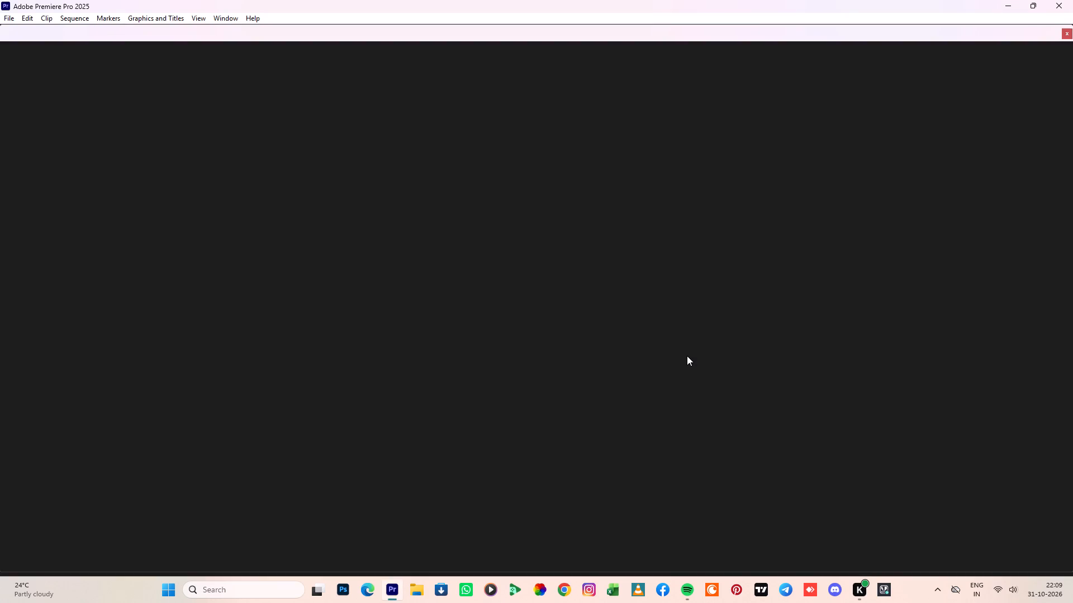
# Open the recent project dfh in Premiere Pro.
pyautogui.doubleClick(272, 235)
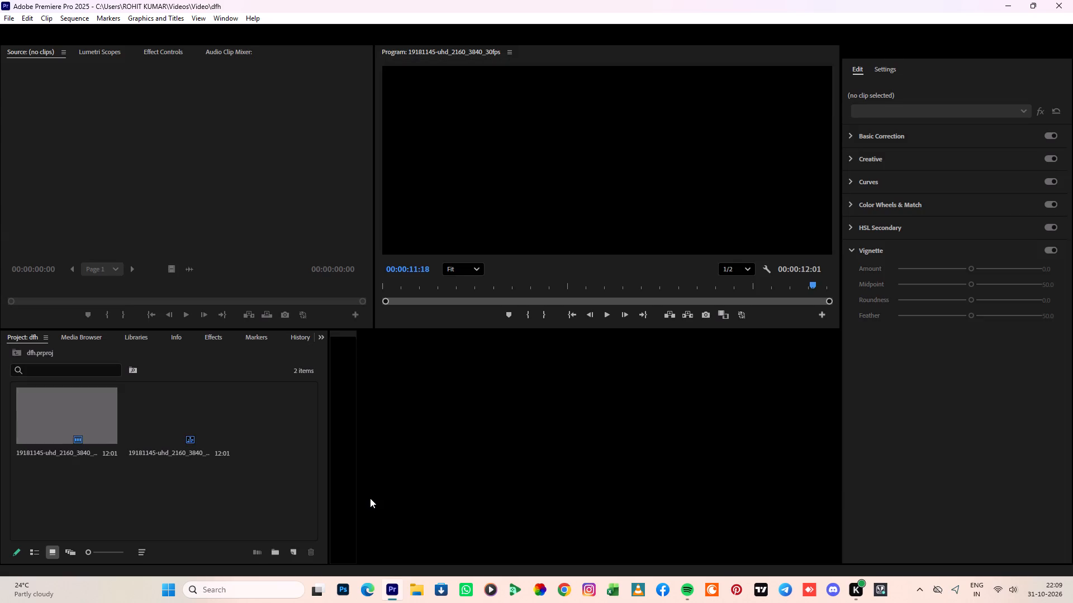
pyautogui.scroll(1, 372, 497)
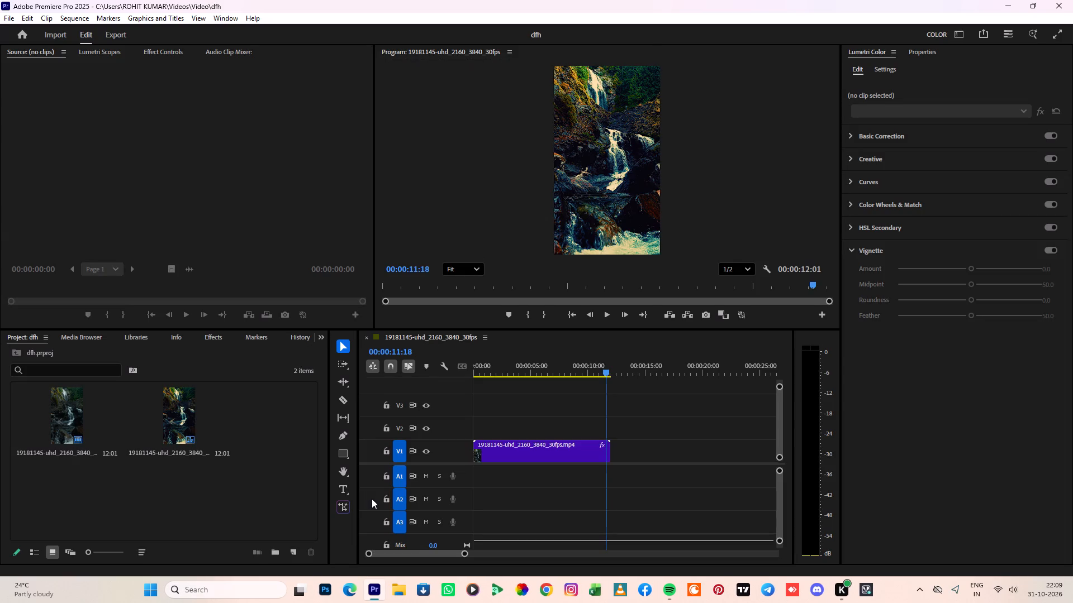
# Delete the old 19181145-uhd_2160_3840_30fps sequence and its source clip from the project.
pyautogui.click(83, 420)
pyautogui.click(164, 436)
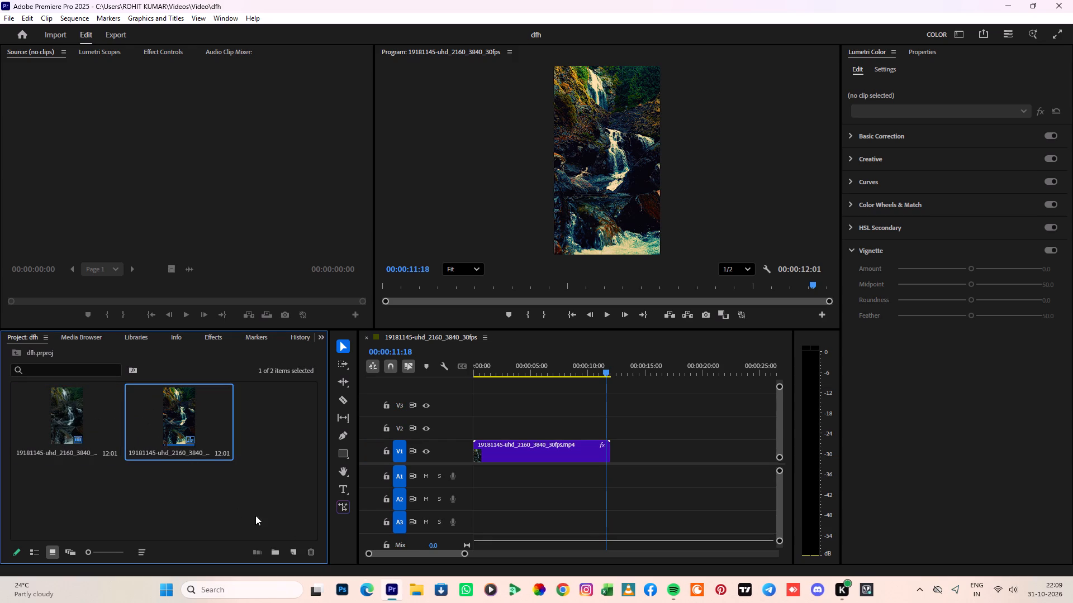
pyautogui.click(302, 552)
pyautogui.click(310, 549)
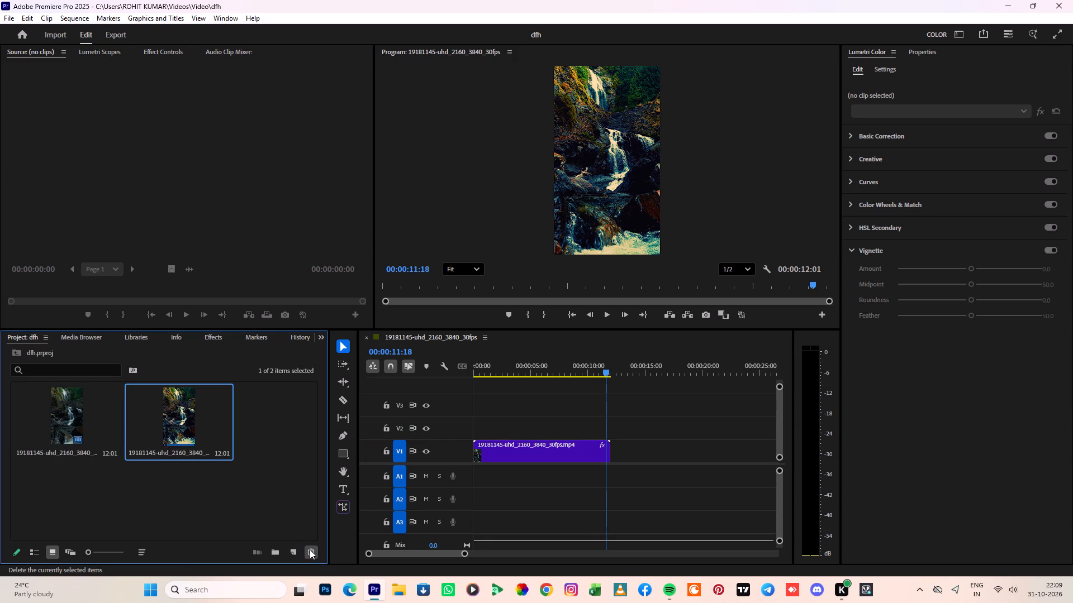
pyautogui.click(87, 422)
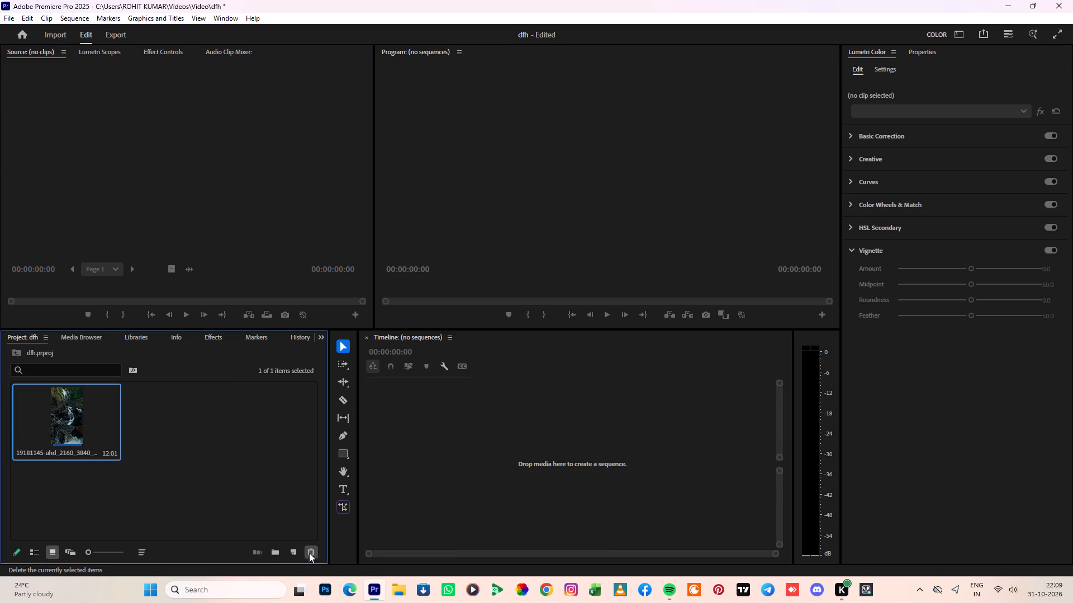
pyautogui.click(309, 553)
# Import the video 16754842-hd_1080_1920_30fps from the Downloads folder into the project.
pyautogui.click(146, 490)
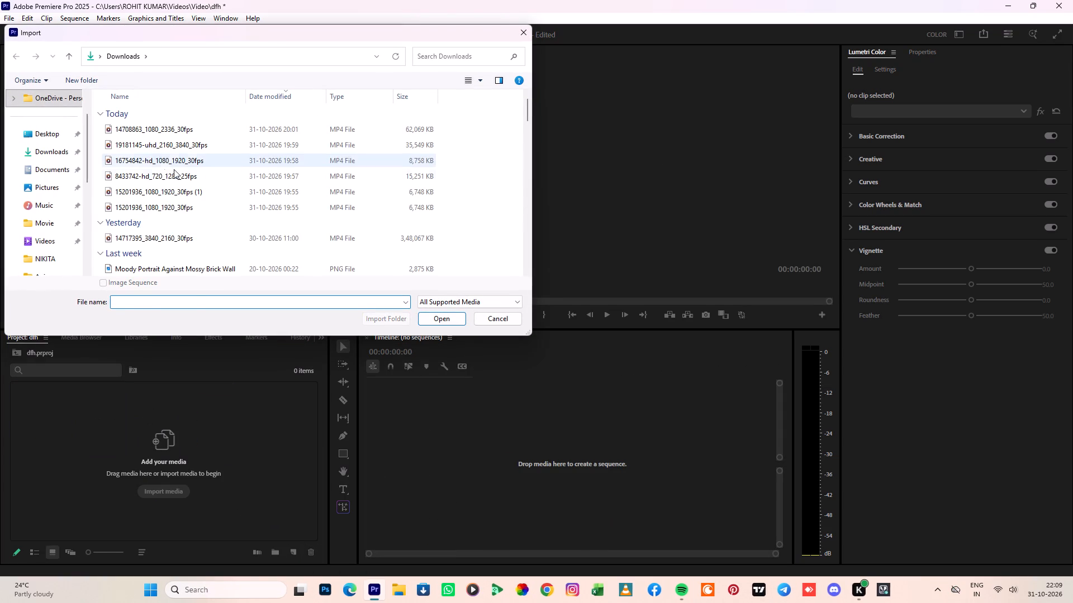
pyautogui.doubleClick(150, 159)
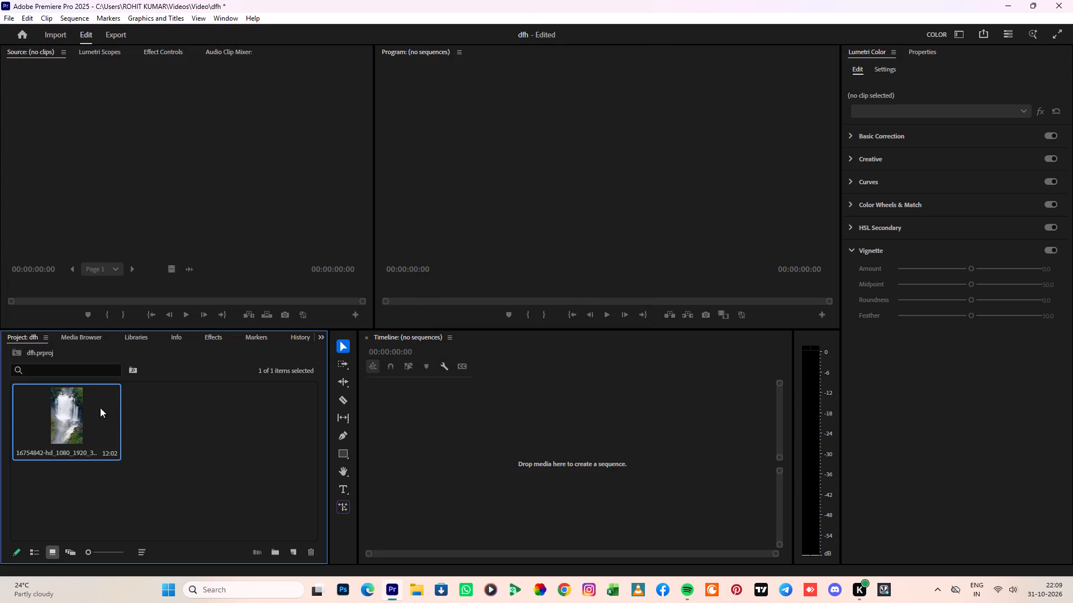
# Open the imported waterfall clip in the Source monitor and place it on the empty timeline as a new sequence.
pyautogui.doubleClick(75, 419)
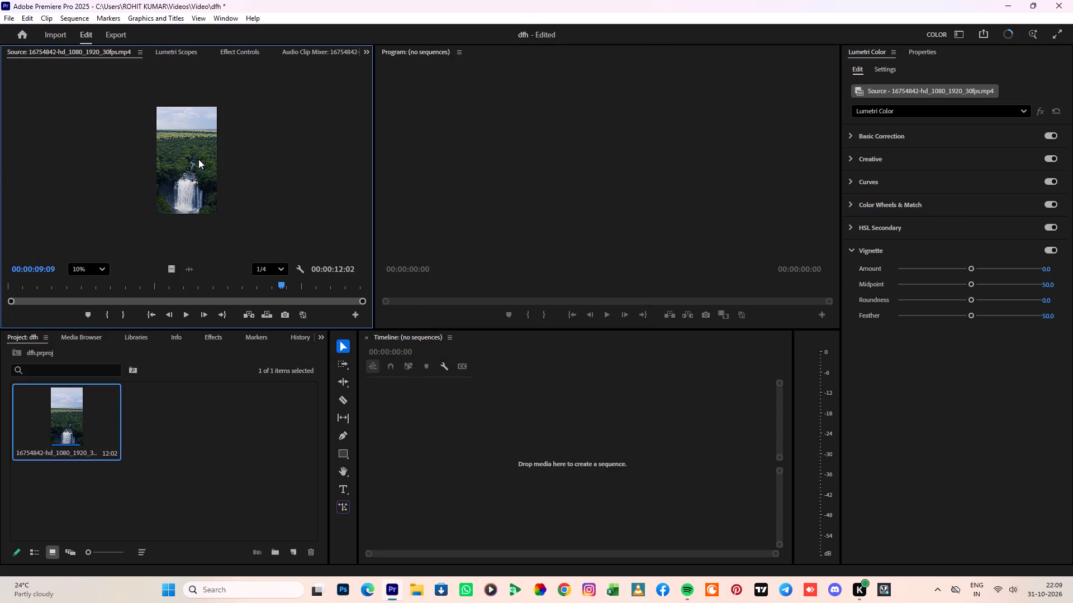
pyautogui.click(198, 159)
pyautogui.scroll(7, 198, 159)
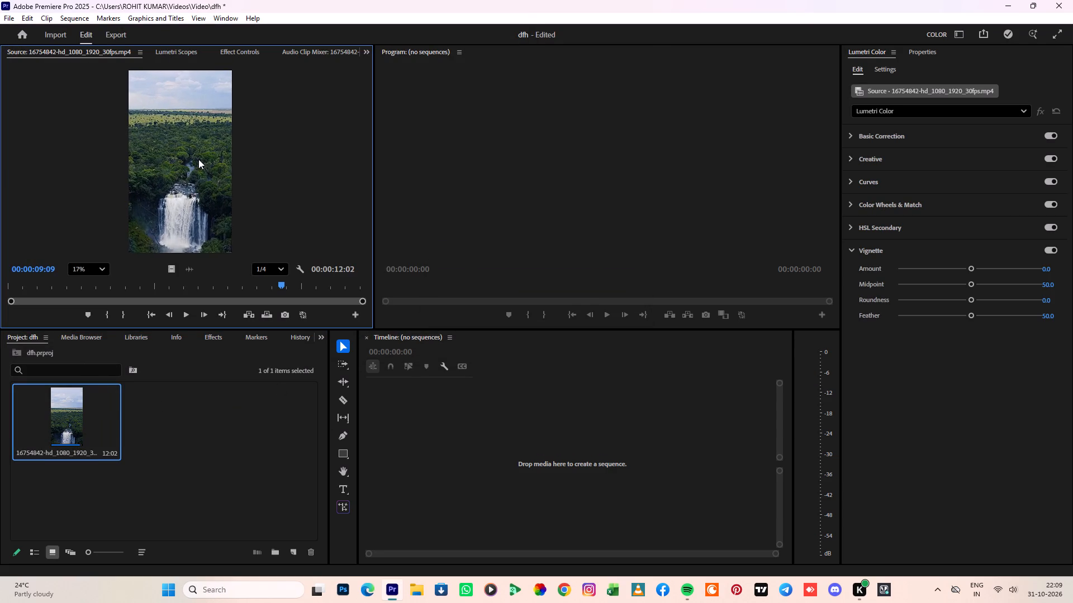
pyautogui.scroll(1, 198, 159)
pyautogui.moveTo(198, 159); pyautogui.dragTo(539, 451)
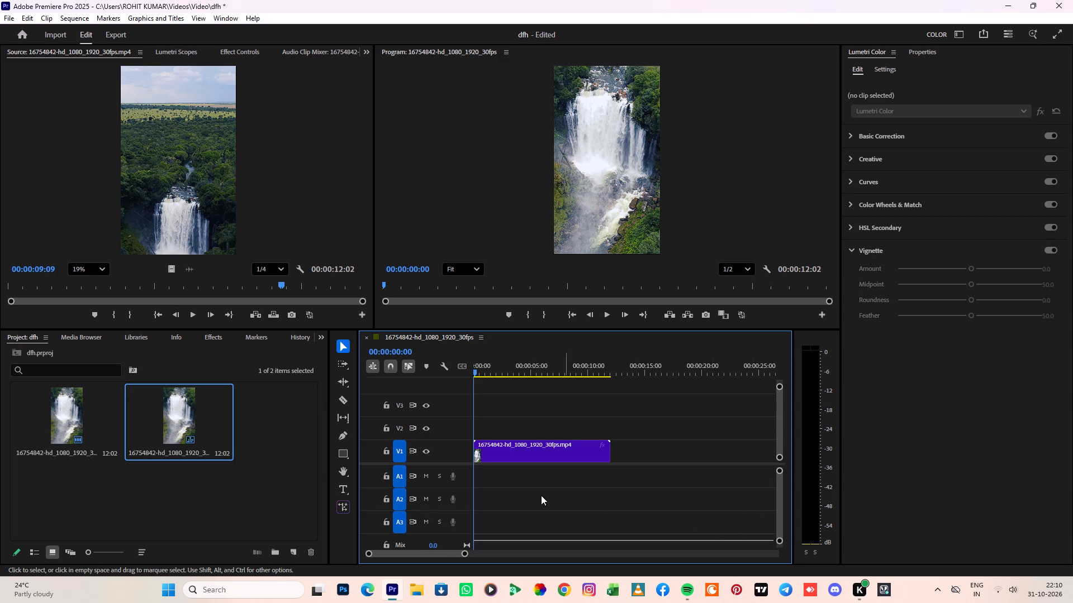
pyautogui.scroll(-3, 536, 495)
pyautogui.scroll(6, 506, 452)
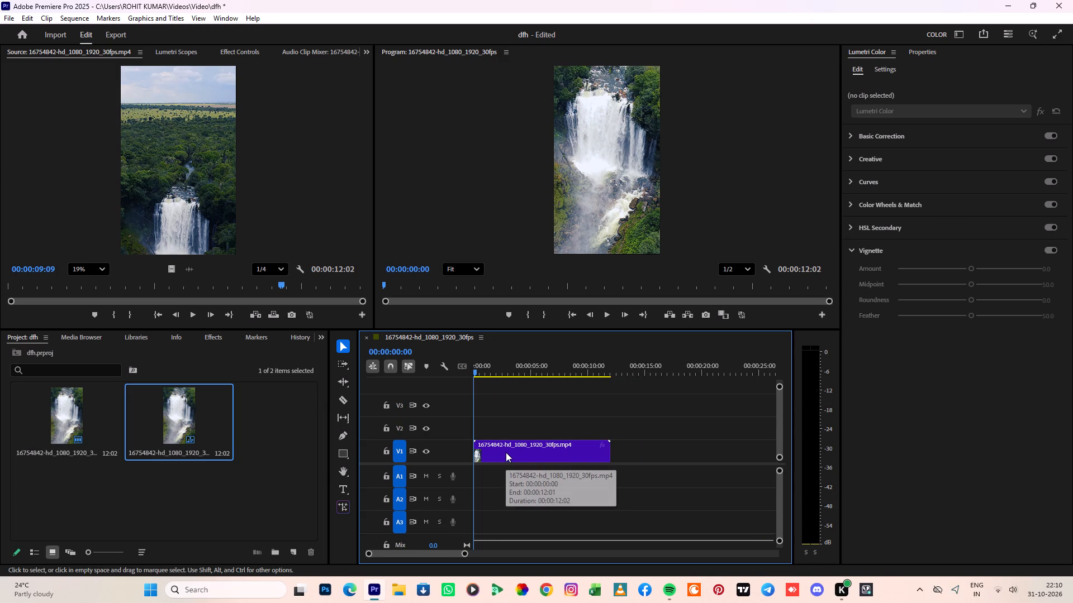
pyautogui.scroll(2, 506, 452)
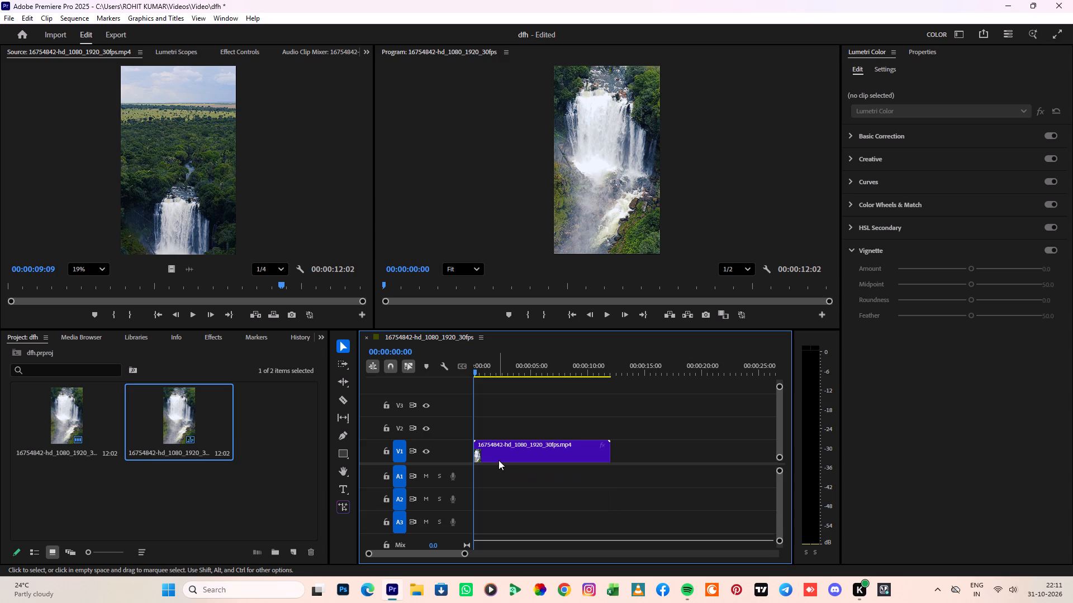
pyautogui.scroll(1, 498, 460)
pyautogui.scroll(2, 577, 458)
# Select the waterfall clip on track V1 and set its Lumetri Basic Correction tint to about -62.8.
pyautogui.click(577, 457)
pyautogui.click(523, 448)
pyautogui.scroll(-1, 649, 409)
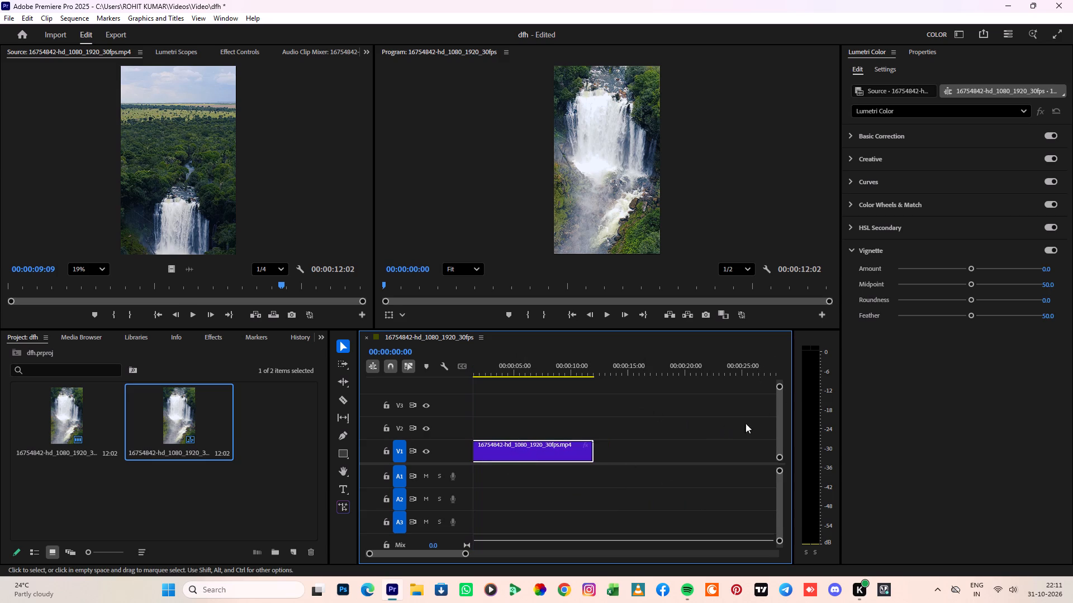
pyautogui.scroll(6, 645, 411)
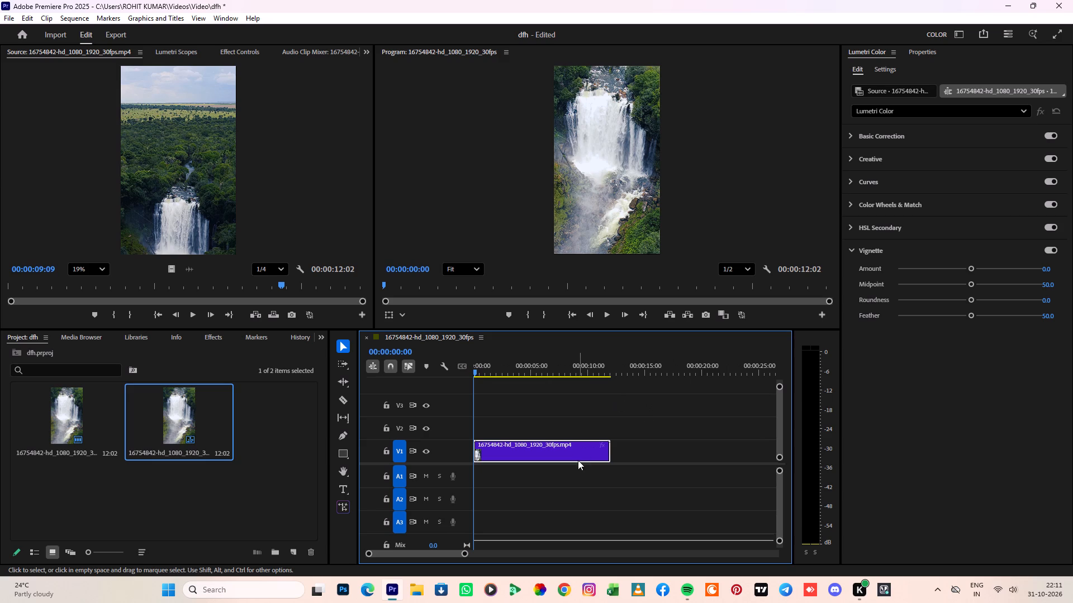
pyautogui.scroll(2, 622, 166)
pyautogui.moveTo(622, 166); pyautogui.dragTo(628, 213)
pyautogui.click(628, 201)
pyautogui.scroll(-2, 626, 195)
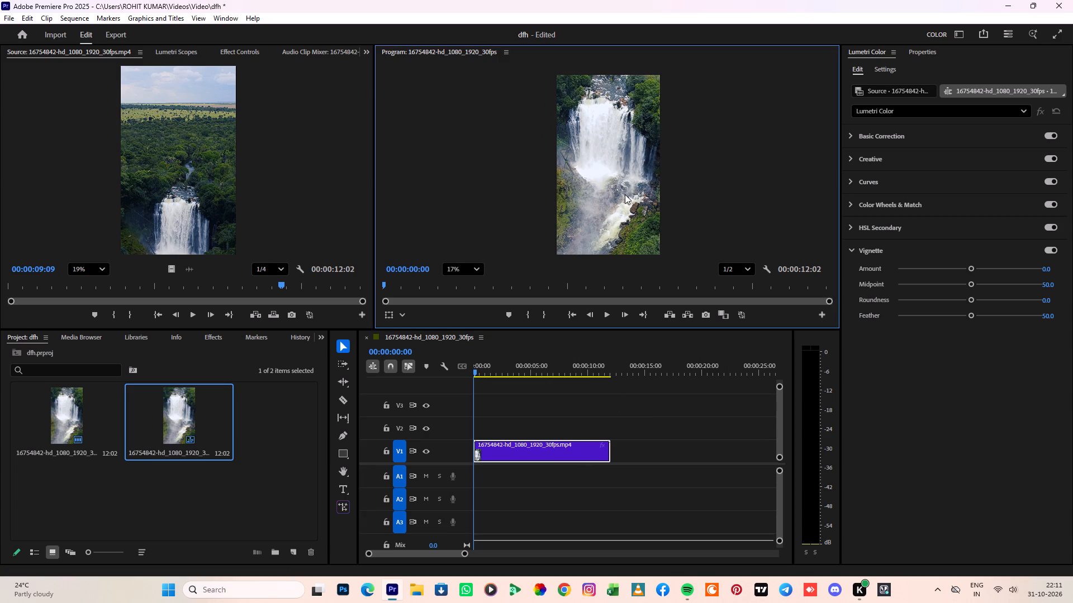
pyautogui.click(870, 135)
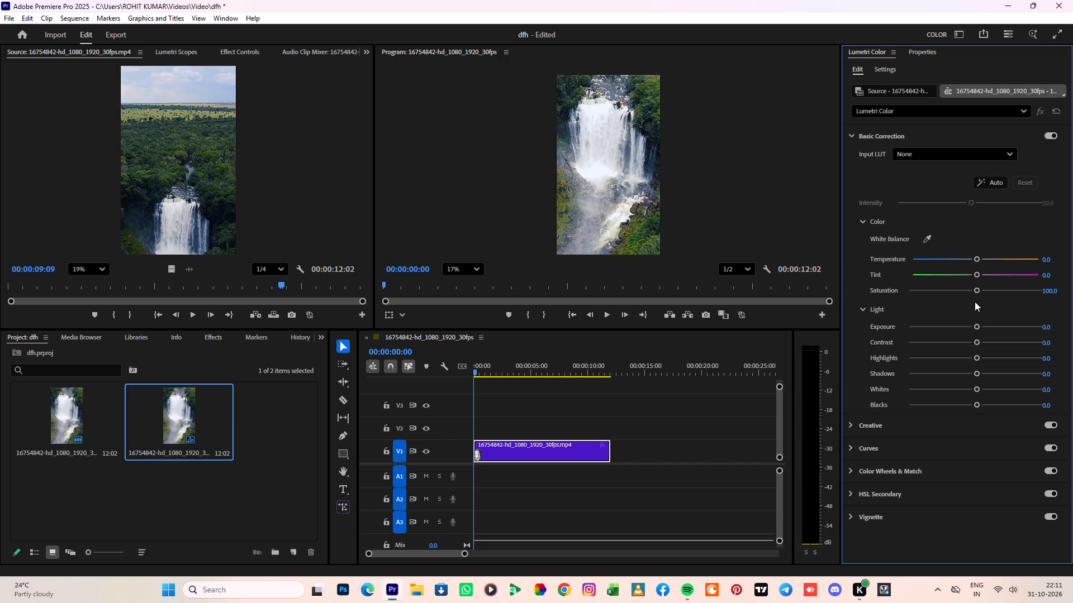
pyautogui.moveTo(975, 274); pyautogui.dragTo(968, 274)
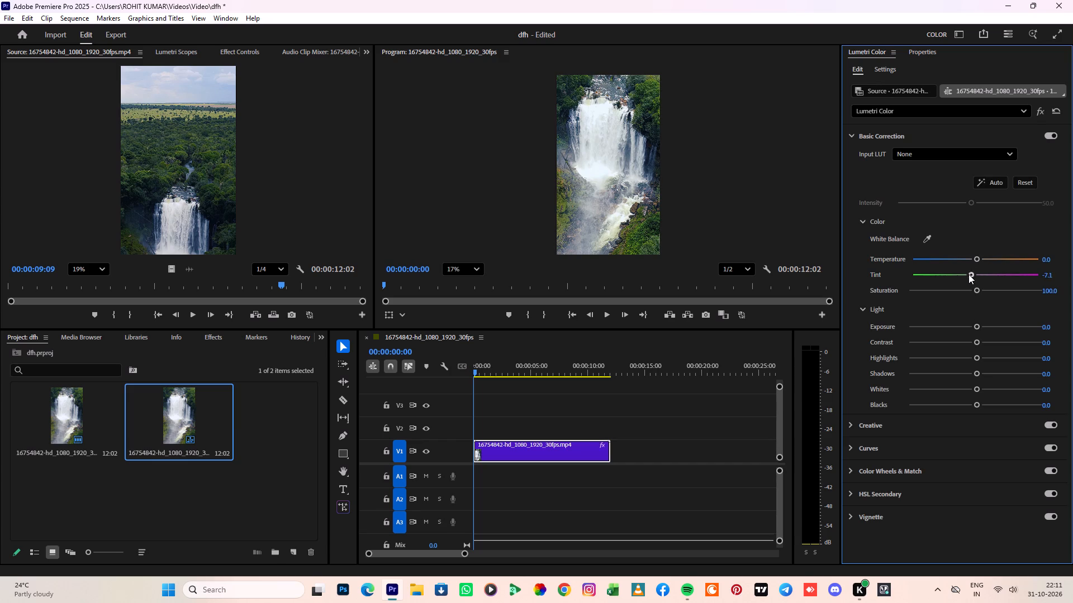
pyautogui.moveTo(968, 274); pyautogui.dragTo(935, 275)
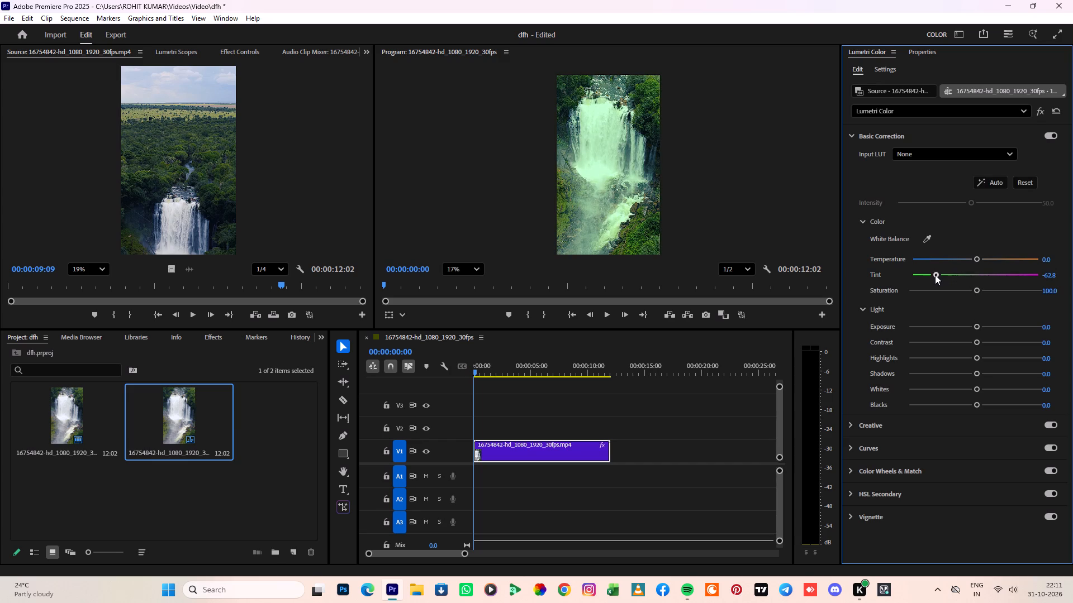
pyautogui.moveTo(935, 275); pyautogui.dragTo(935, 275)
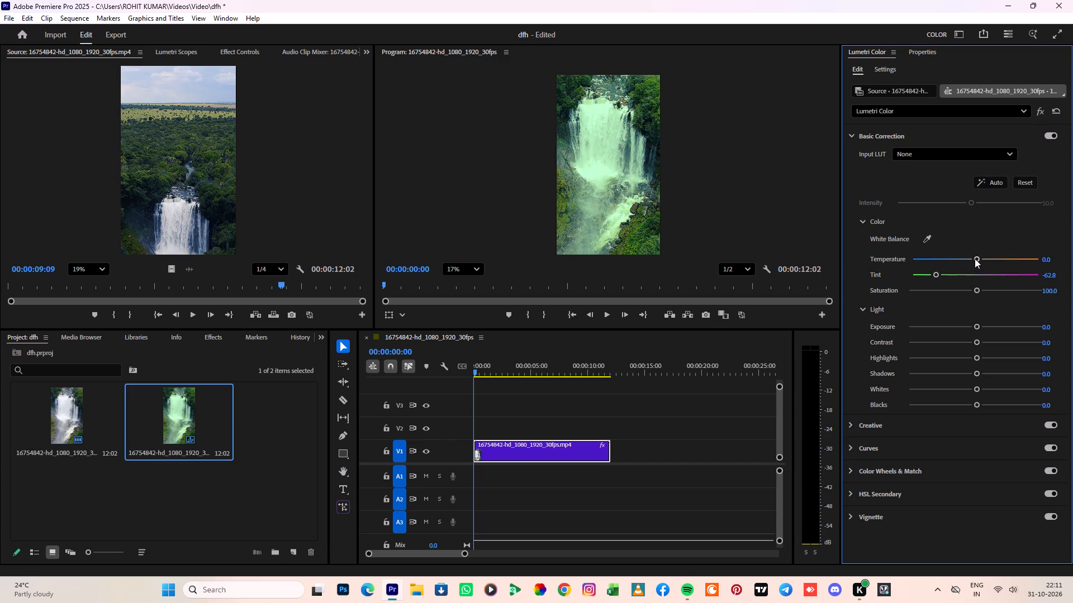
# Rebalance the clip's white balance by setting the temperature to about -7.1 and the tint to about -28.3.
pyautogui.moveTo(975, 259); pyautogui.dragTo(928, 264)
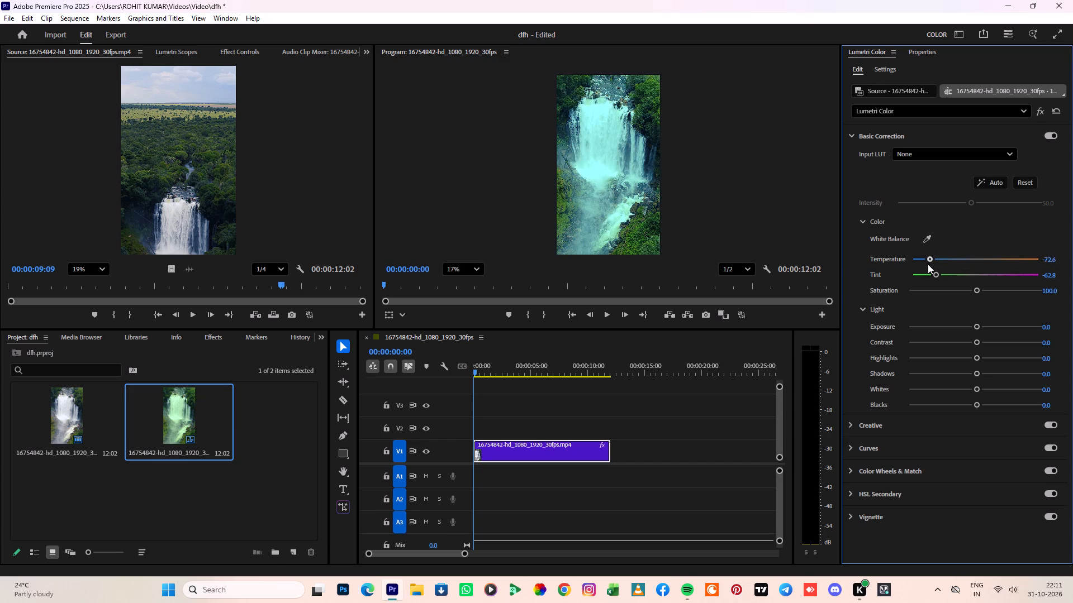
pyautogui.moveTo(928, 264); pyautogui.dragTo(937, 266)
pyautogui.moveTo(937, 266); pyautogui.dragTo(966, 266)
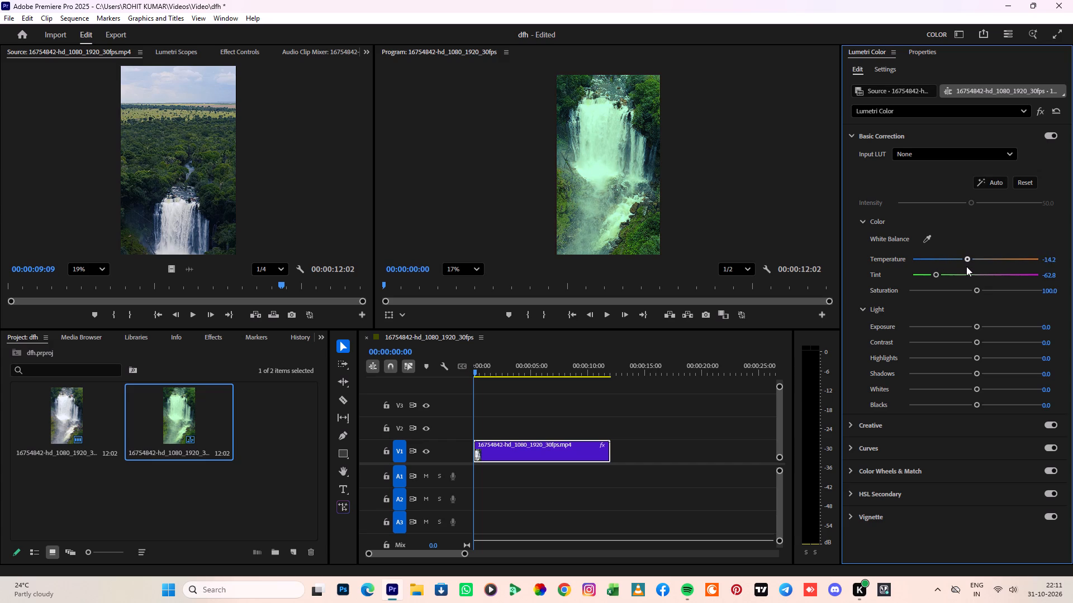
pyautogui.moveTo(966, 266); pyautogui.dragTo(970, 266)
pyautogui.moveTo(934, 274); pyautogui.dragTo(955, 277)
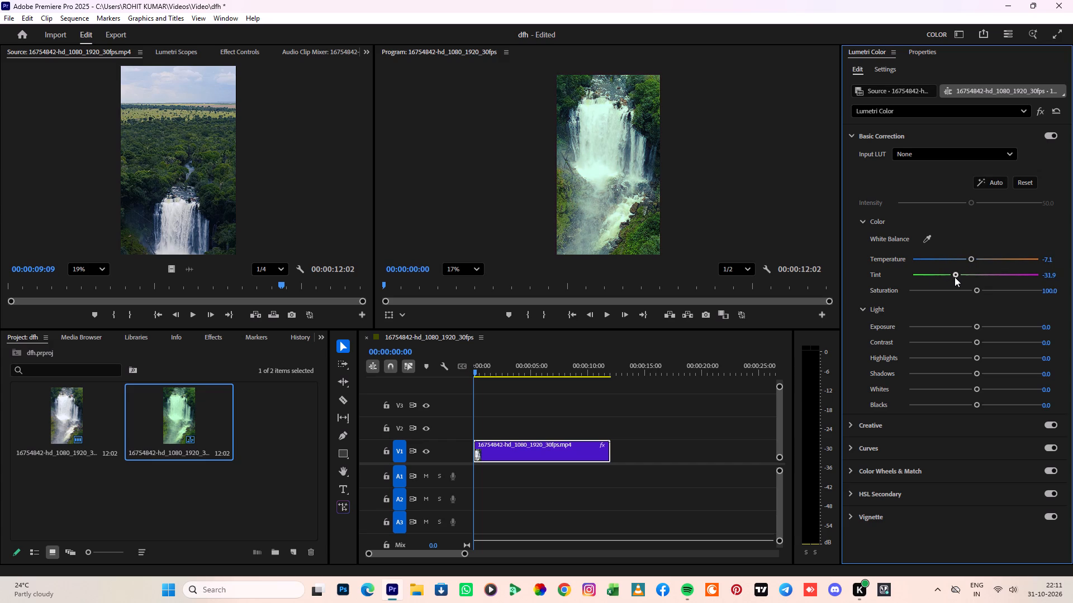
pyautogui.moveTo(955, 277); pyautogui.dragTo(957, 277)
# Set the waterfall clip's Basic Correction saturation to 115.
pyautogui.moveTo(976, 290); pyautogui.dragTo(1027, 296)
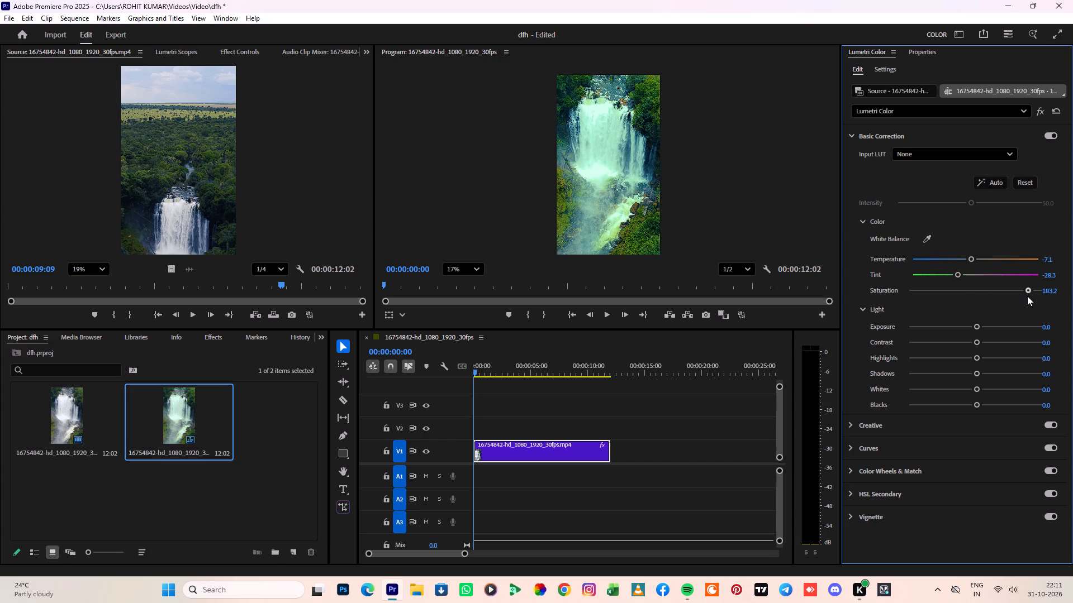
pyautogui.moveTo(1027, 296); pyautogui.dragTo(948, 299)
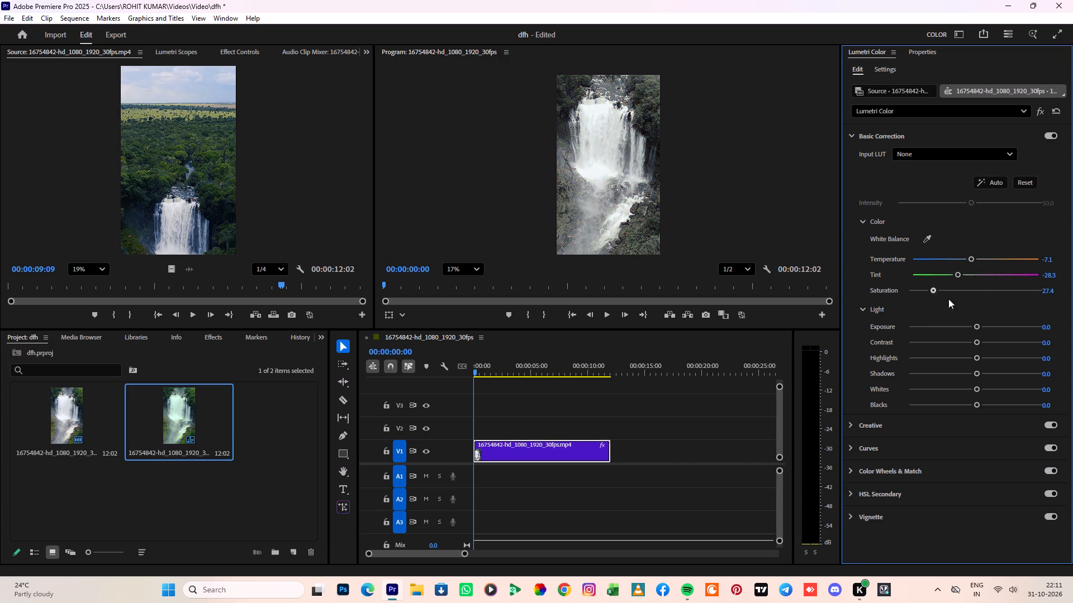
pyautogui.moveTo(948, 299); pyautogui.dragTo(988, 299)
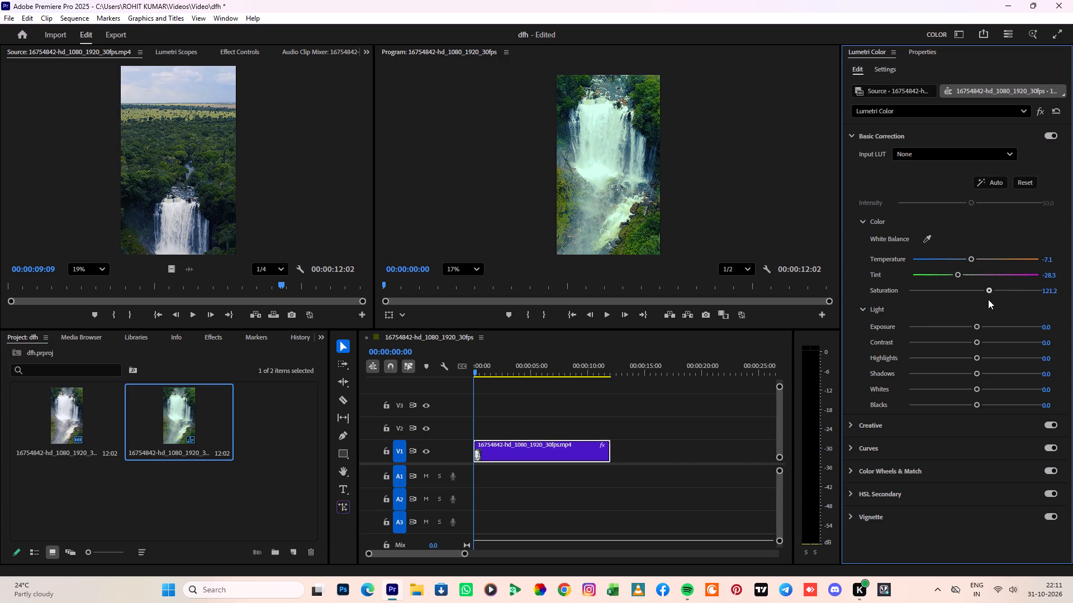
pyautogui.moveTo(988, 299); pyautogui.dragTo(984, 299)
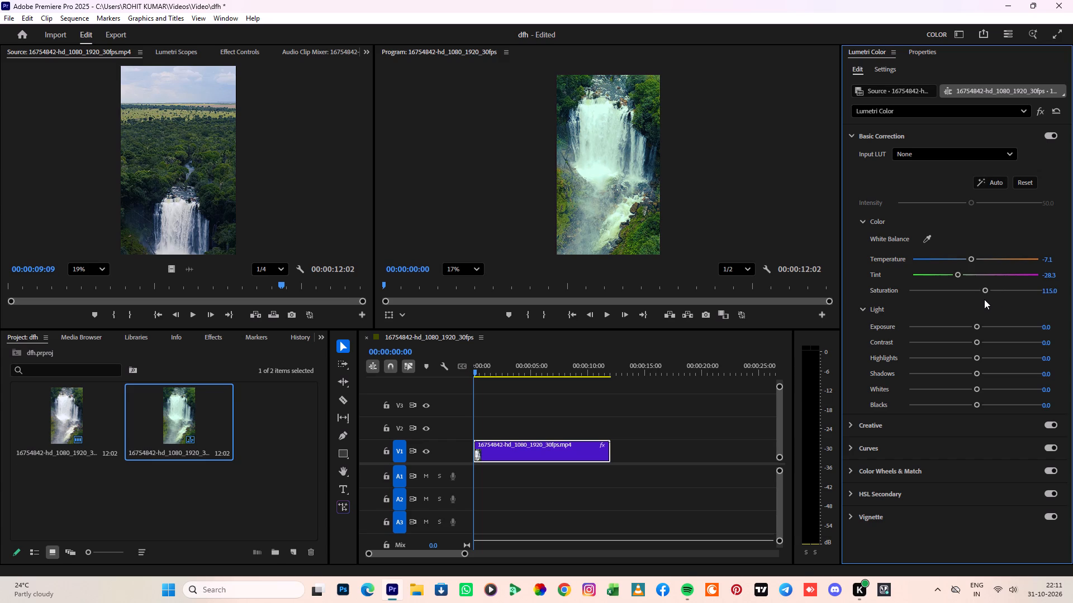
# Set the waterfall clip's Basic Correction exposure to about 0.2.
pyautogui.scroll(-1, 957, 328)
pyautogui.moveTo(976, 323); pyautogui.dragTo(1018, 329)
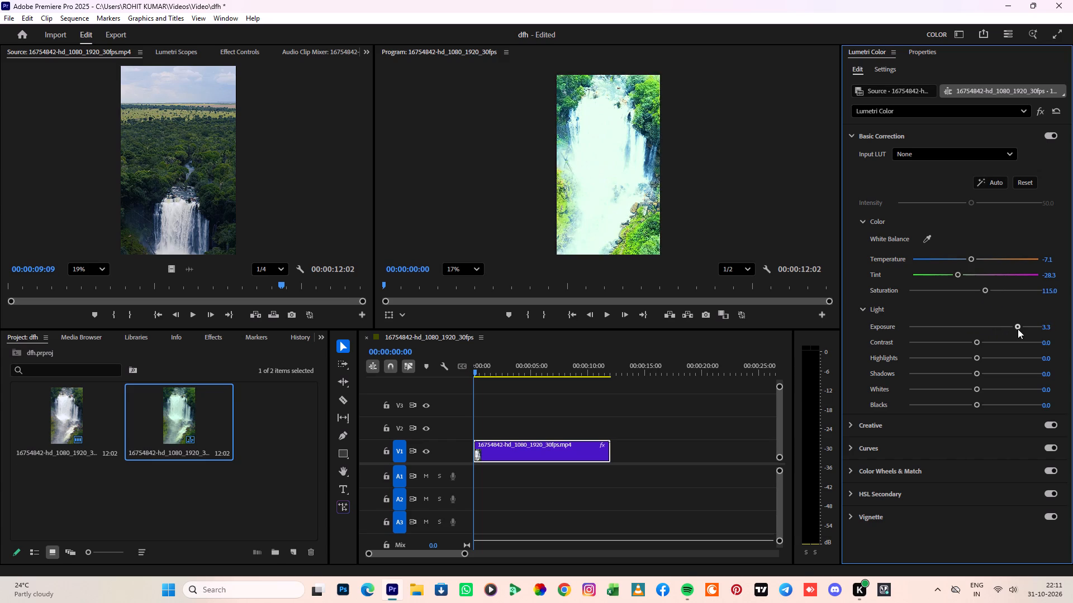
pyautogui.moveTo(1018, 329); pyautogui.dragTo(982, 333)
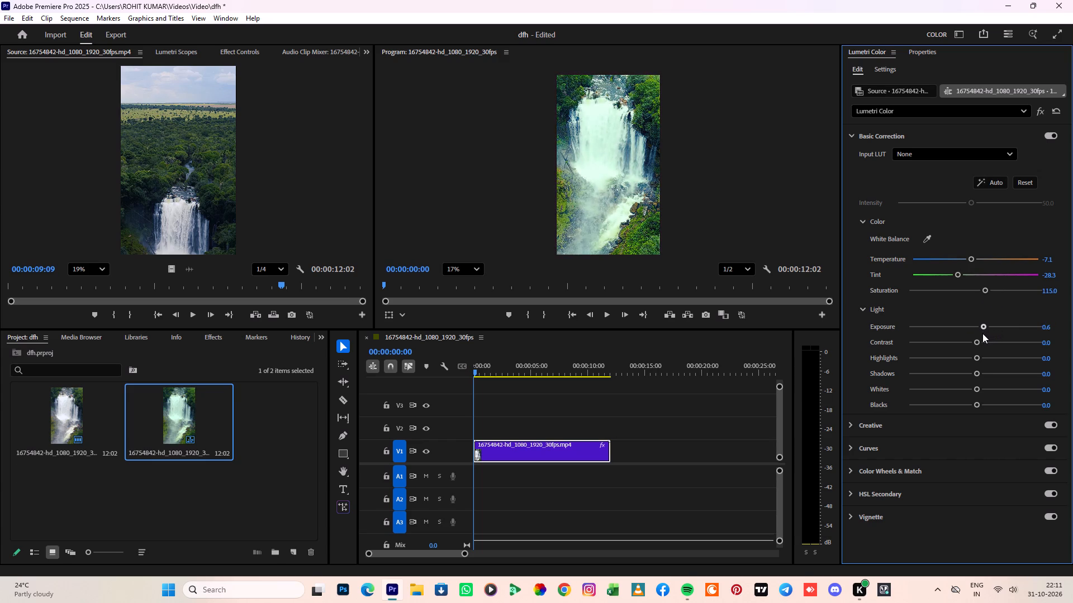
pyautogui.moveTo(982, 333); pyautogui.dragTo(985, 334)
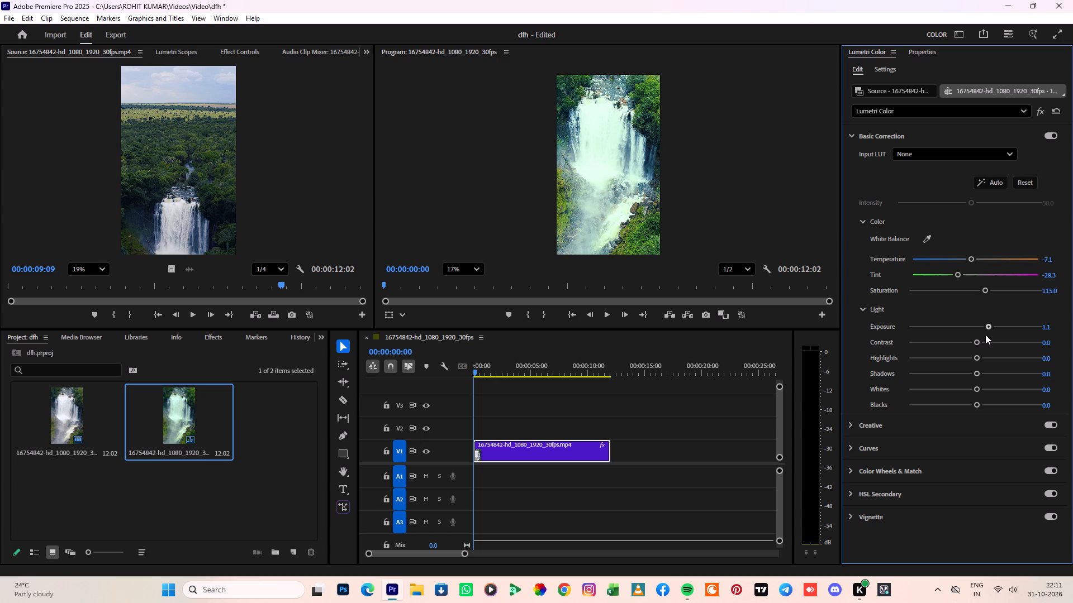
pyautogui.moveTo(985, 334); pyautogui.dragTo(977, 336)
# Try stronger and weaker contrast on the waterfall clip, settling the Basic Correction contrast at about 8.0.
pyautogui.moveTo(978, 342); pyautogui.dragTo(984, 343)
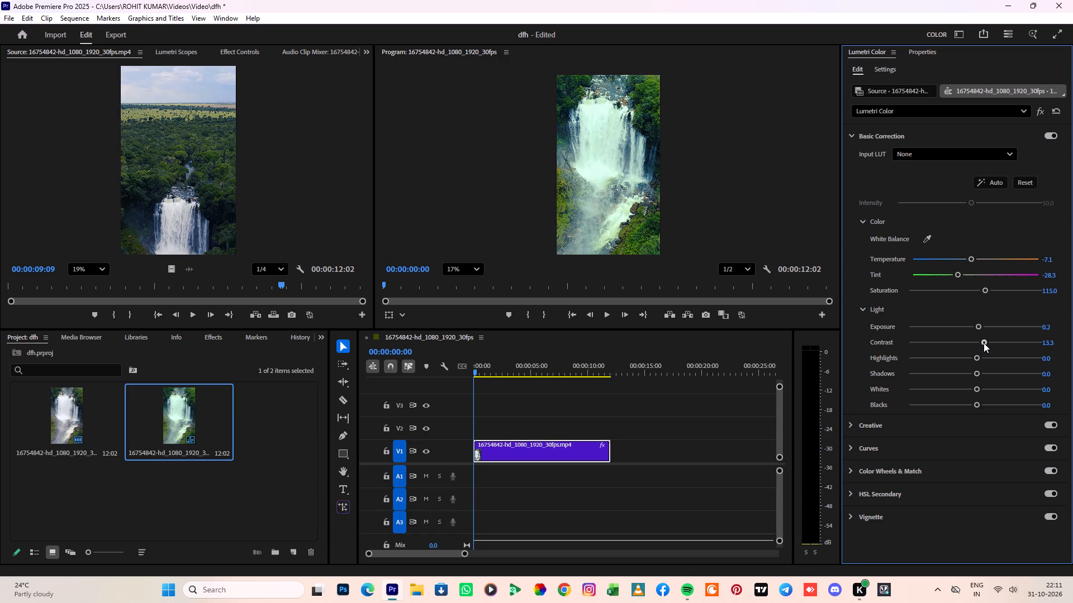
pyautogui.moveTo(984, 343); pyautogui.dragTo(1017, 344)
pyautogui.moveTo(1017, 344); pyautogui.dragTo(1008, 346)
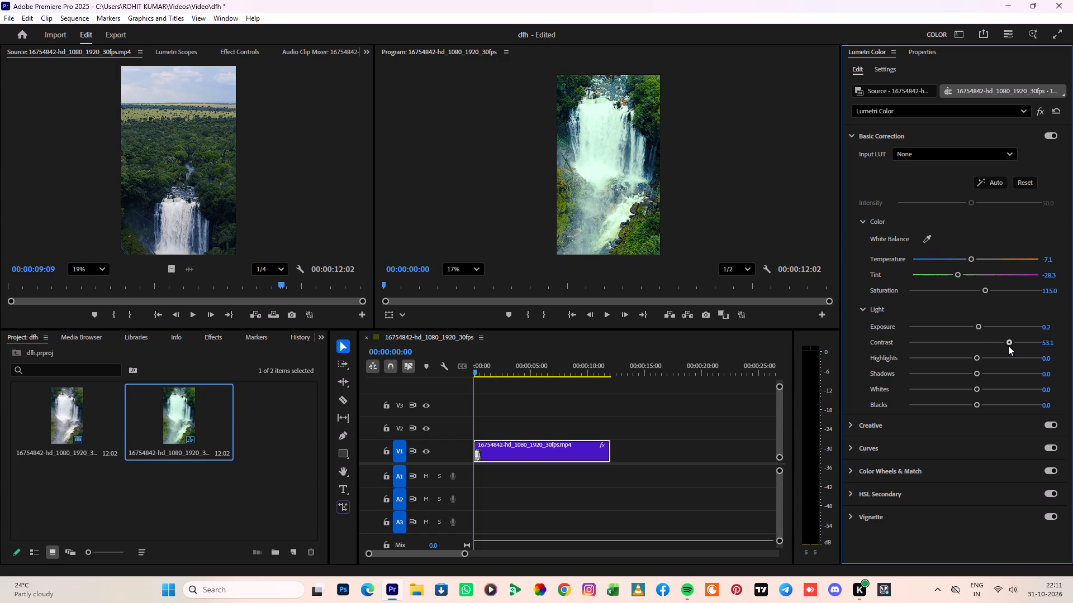
pyautogui.moveTo(1008, 346); pyautogui.dragTo(1003, 345)
pyautogui.click(1003, 345)
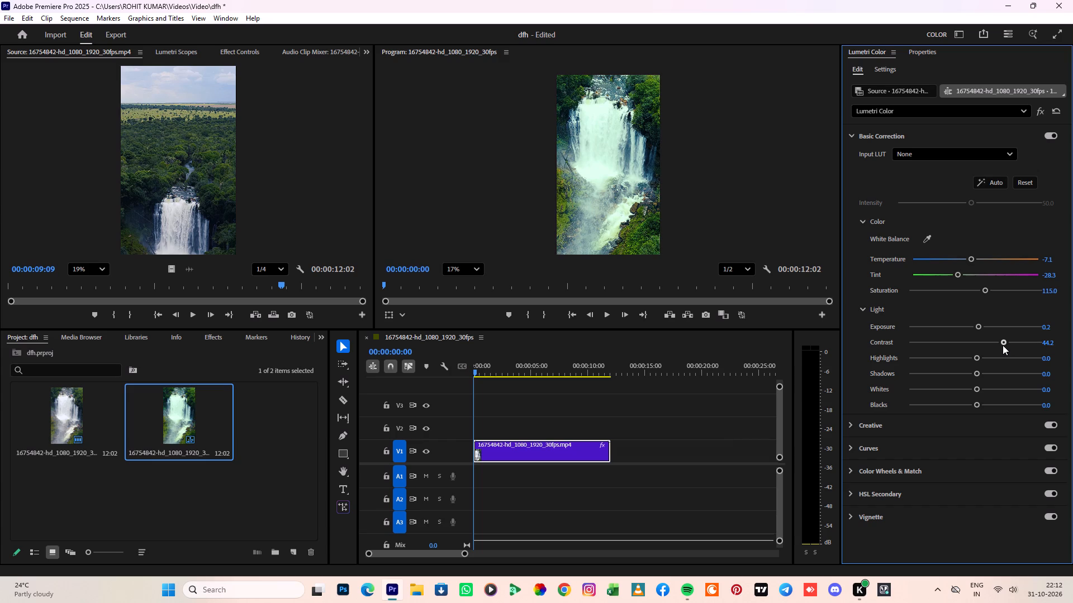
pyautogui.moveTo(1003, 345); pyautogui.dragTo(994, 345)
pyautogui.moveTo(994, 345); pyautogui.dragTo(943, 347)
pyautogui.moveTo(943, 347); pyautogui.dragTo(970, 349)
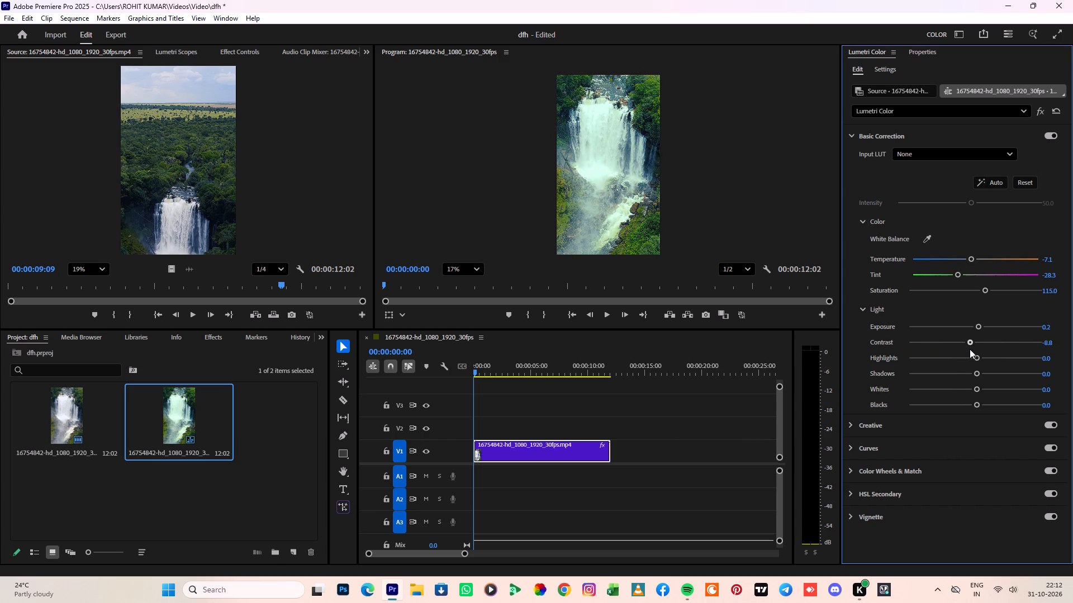
pyautogui.moveTo(970, 349); pyautogui.dragTo(975, 349)
pyautogui.scroll(-1, 974, 348)
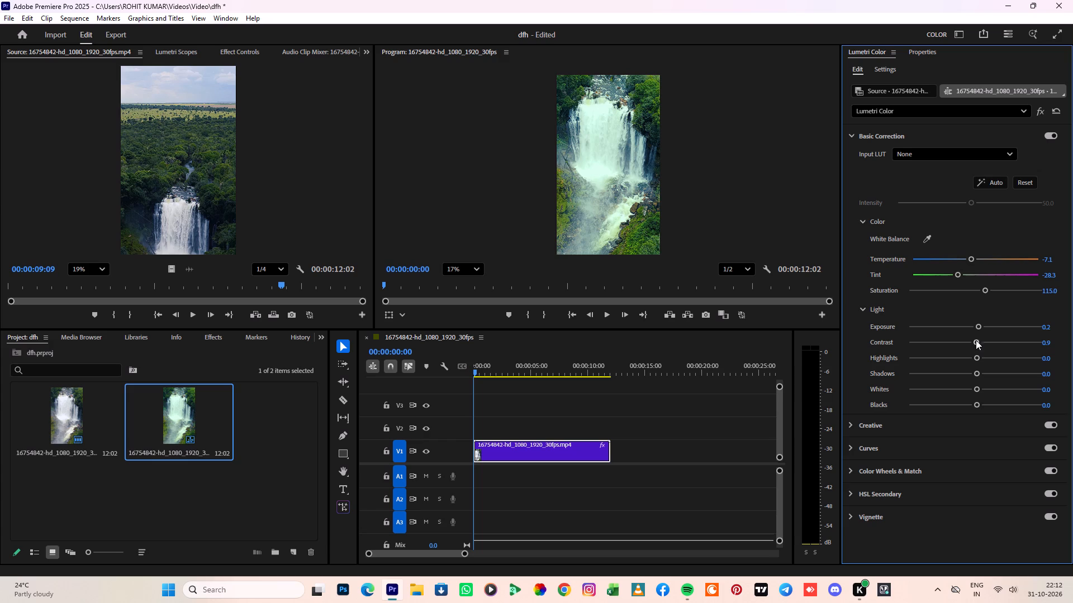
pyautogui.click(980, 341)
# Adjust the waterfall clip's Basic Correction highlights in both directions and settle them at about 20.4.
pyautogui.moveTo(976, 356); pyautogui.dragTo(1015, 356)
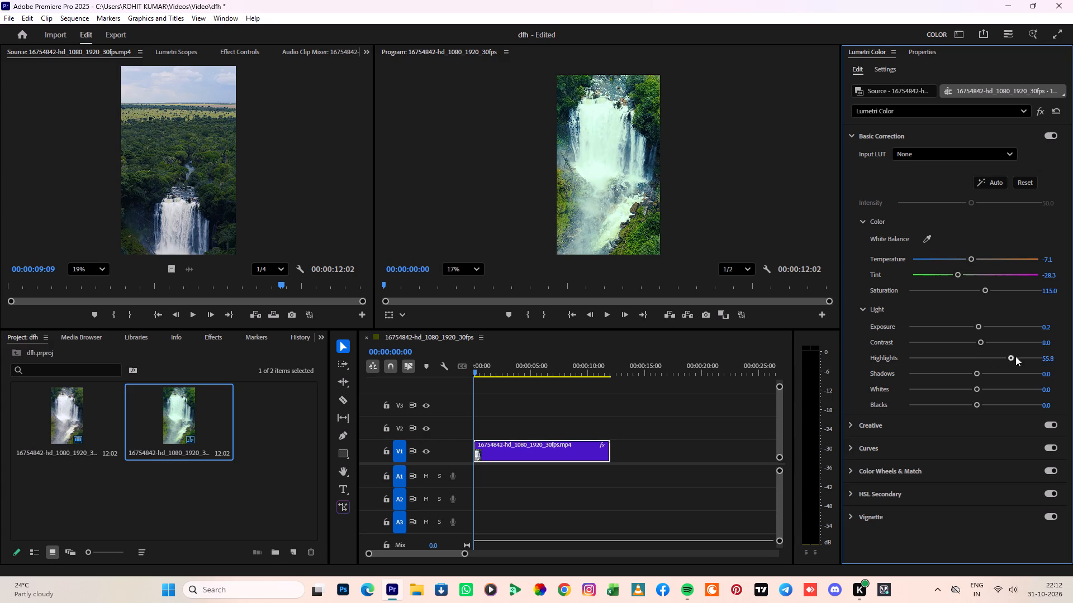
pyautogui.moveTo(1015, 356); pyautogui.dragTo(920, 360)
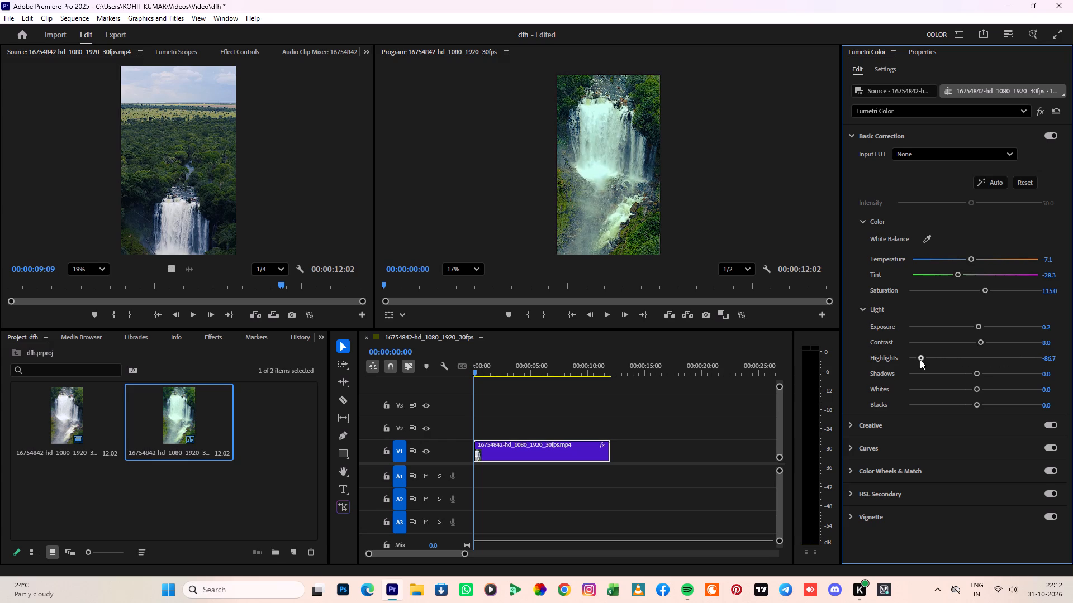
pyautogui.moveTo(920, 360); pyautogui.dragTo(1010, 368)
pyautogui.scroll(-1, 1034, 362)
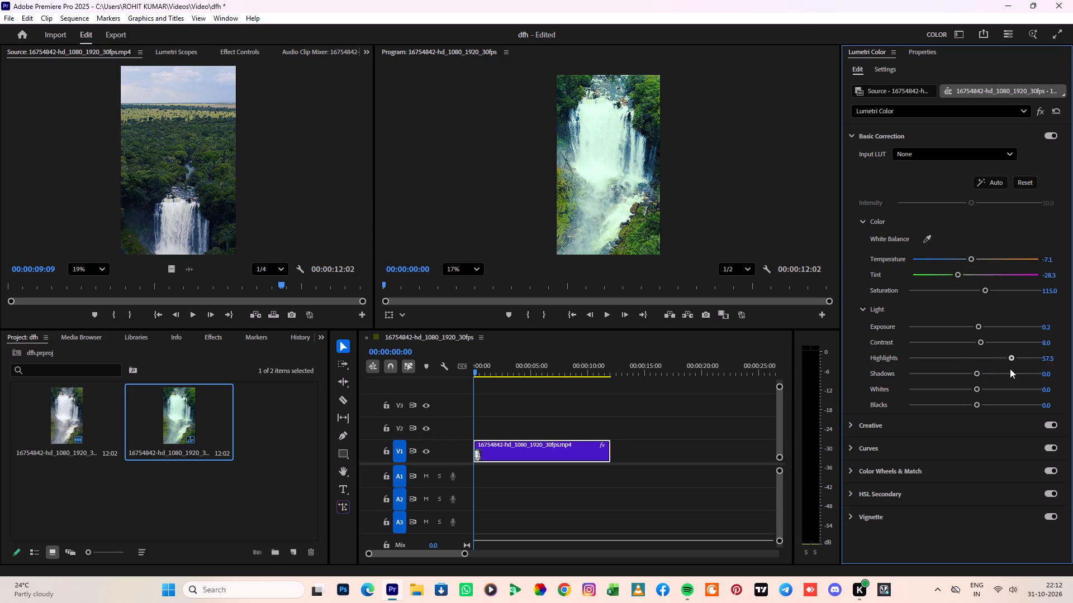
pyautogui.moveTo(1010, 368); pyautogui.dragTo(989, 372)
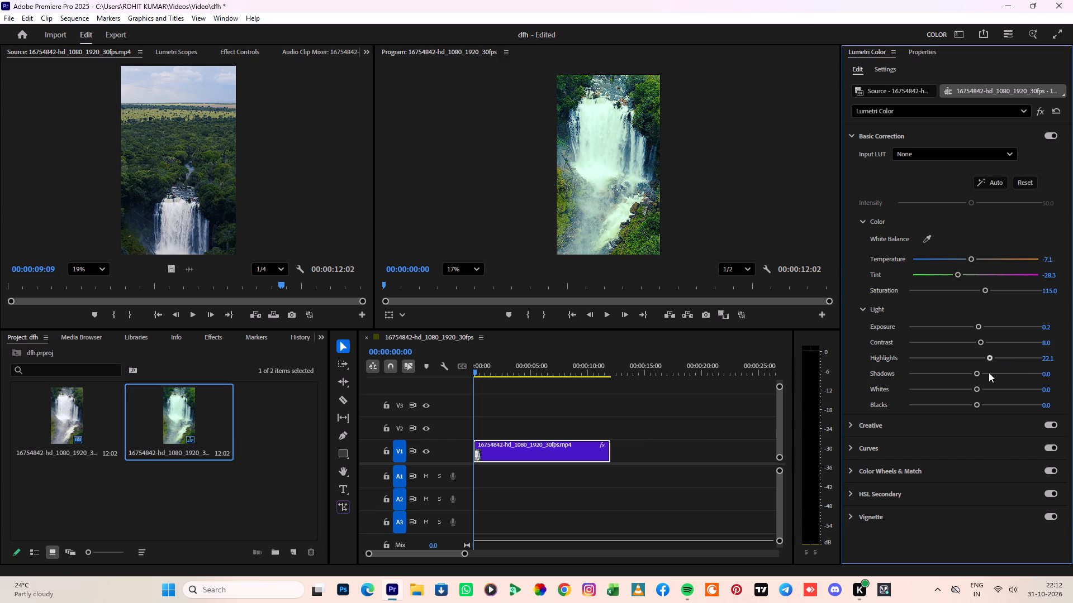
pyautogui.moveTo(989, 372); pyautogui.dragTo(987, 372)
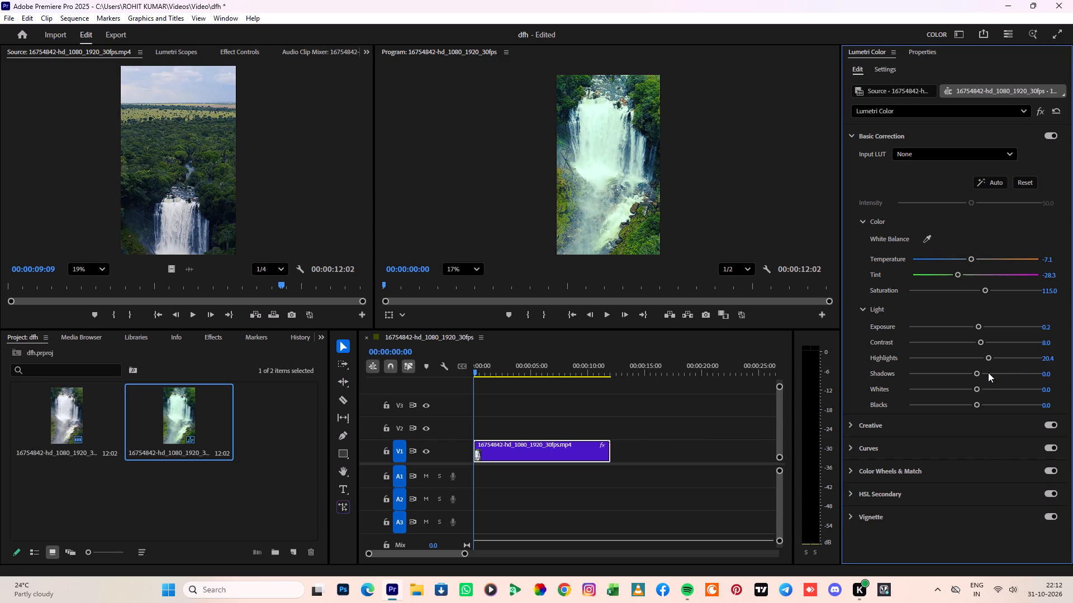
# Darken the waterfall clip's shadows in Basic Correction to about -80.5.
pyautogui.moveTo(977, 375); pyautogui.dragTo(938, 376)
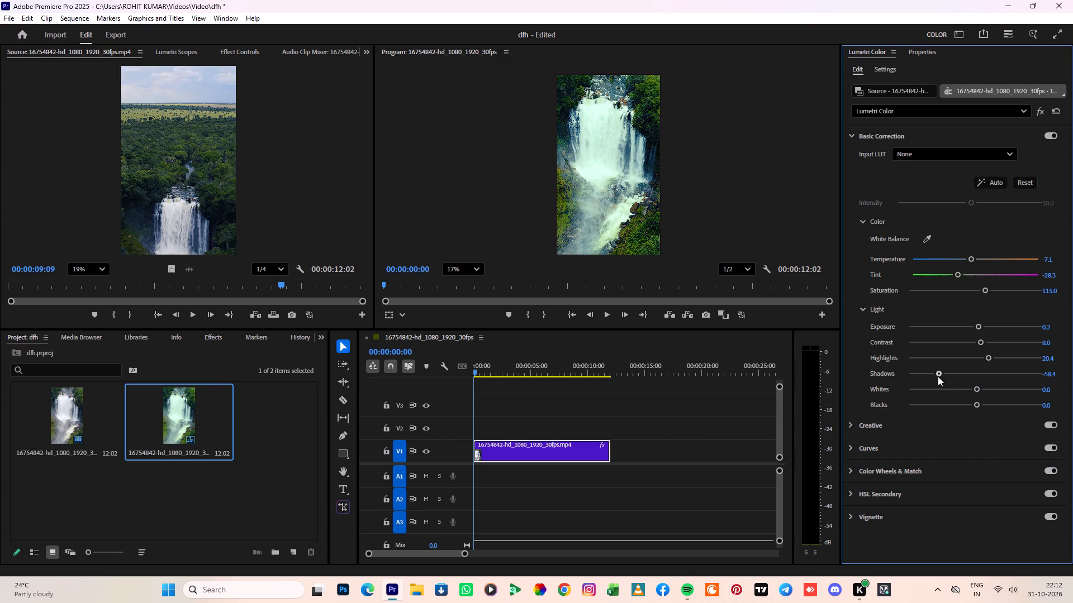
pyautogui.moveTo(938, 376); pyautogui.dragTo(903, 384)
pyautogui.moveTo(903, 384); pyautogui.dragTo(924, 382)
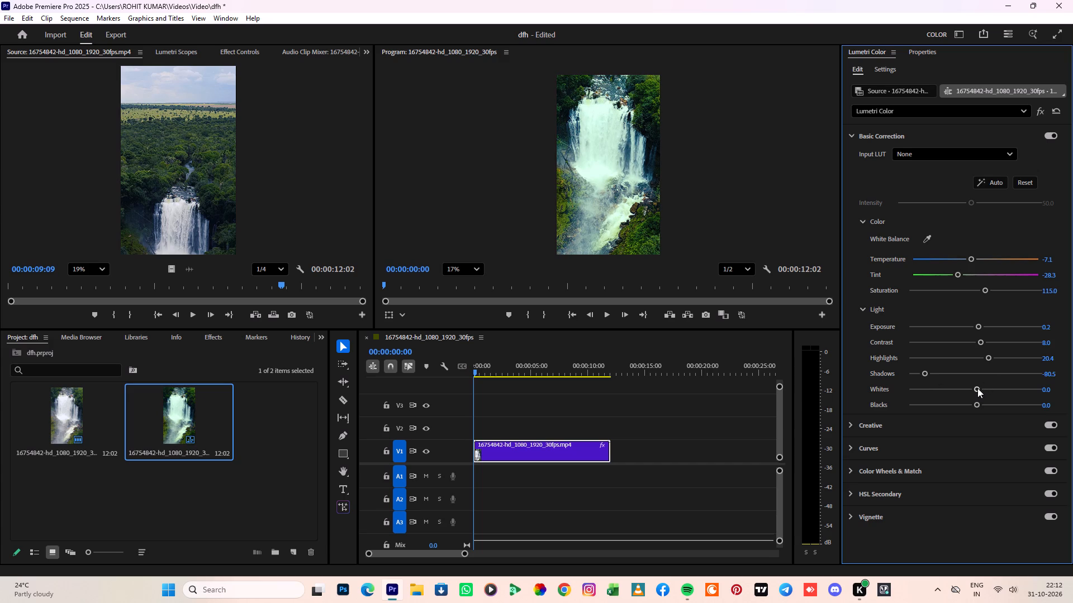
# Lower the waterfall clip's whites in Basic Correction to about -20.4.
pyautogui.moveTo(975, 388); pyautogui.dragTo(986, 394)
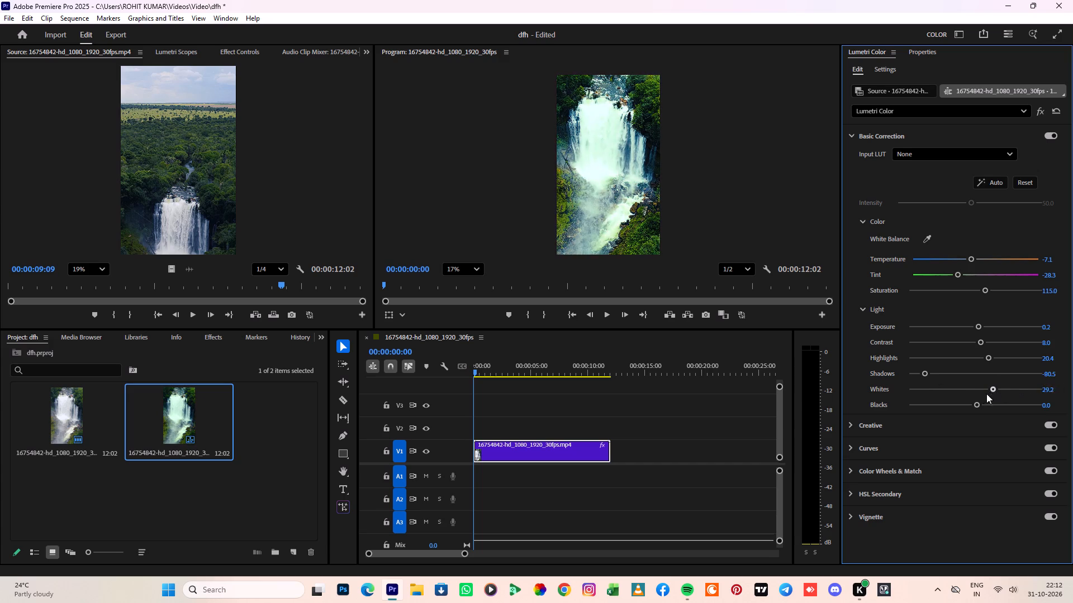
pyautogui.moveTo(986, 394); pyautogui.dragTo(966, 398)
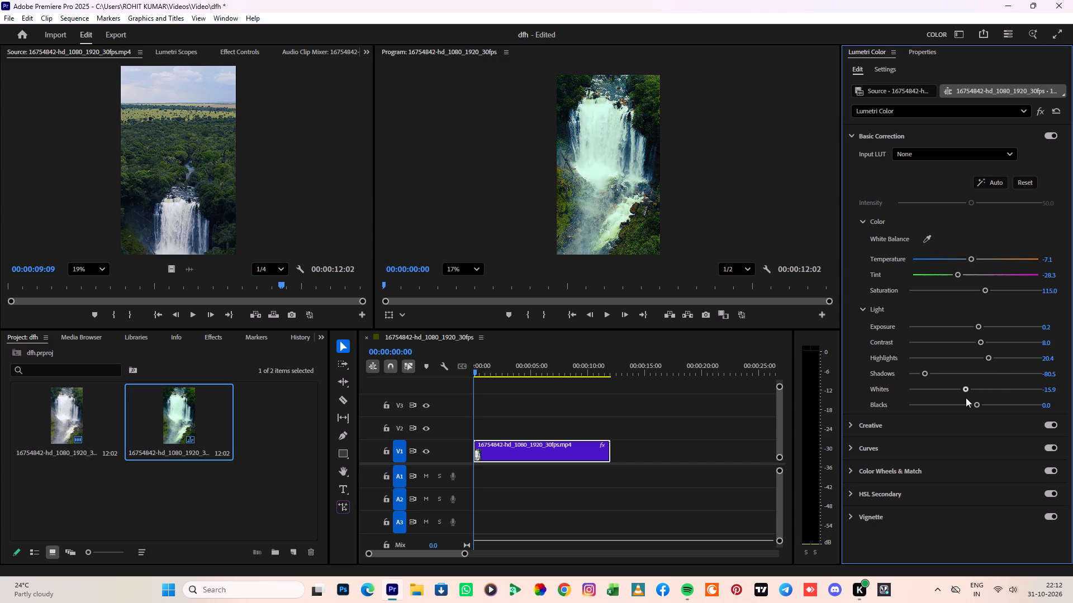
pyautogui.moveTo(966, 398); pyautogui.dragTo(974, 398)
pyautogui.moveTo(974, 398); pyautogui.dragTo(963, 401)
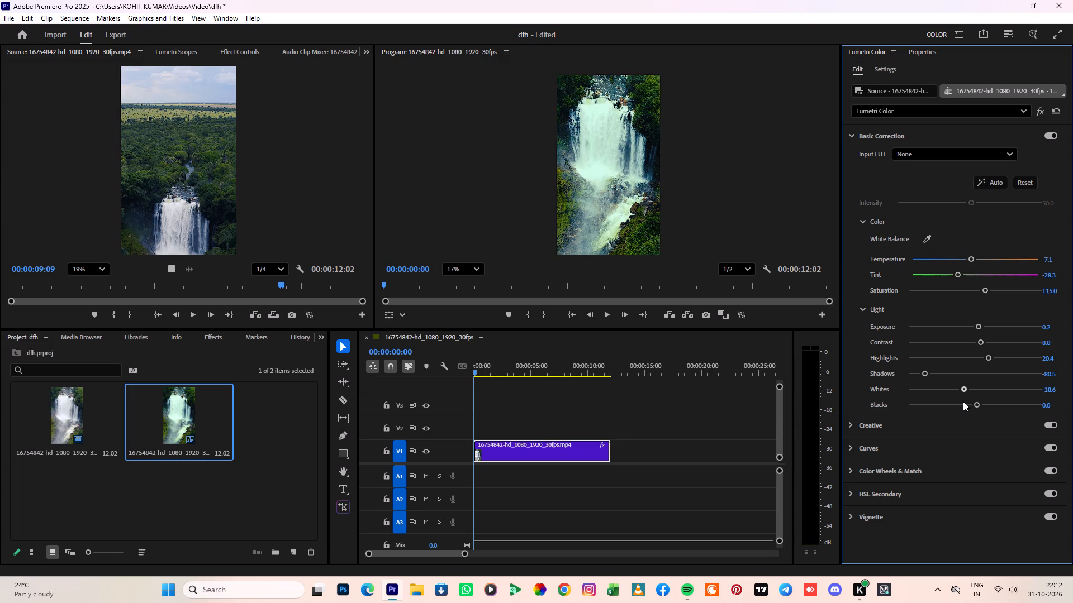
pyautogui.moveTo(963, 401); pyautogui.dragTo(962, 403)
# Set the waterfall clip's blacks in Basic Correction to about -36.3.
pyautogui.scroll(-1, 991, 355)
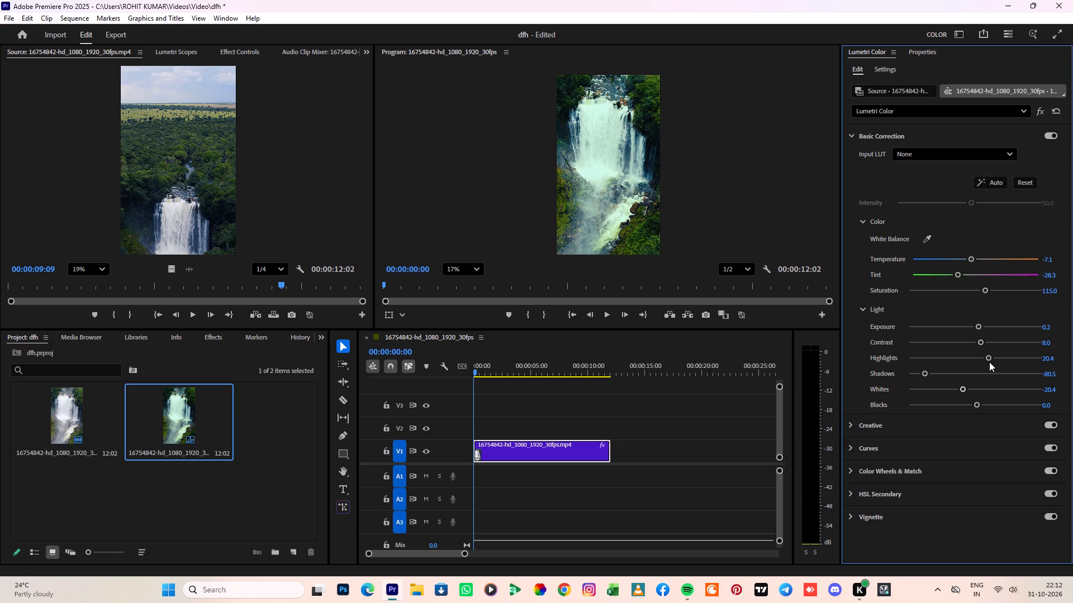
pyautogui.moveTo(976, 406); pyautogui.dragTo(1032, 406)
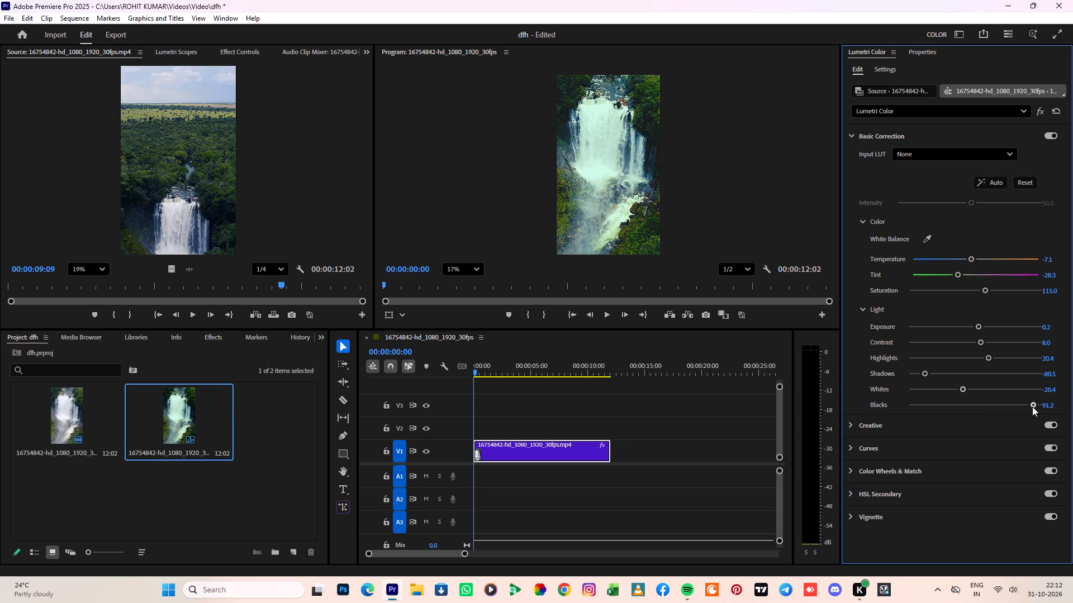
pyautogui.moveTo(1032, 406); pyautogui.dragTo(957, 403)
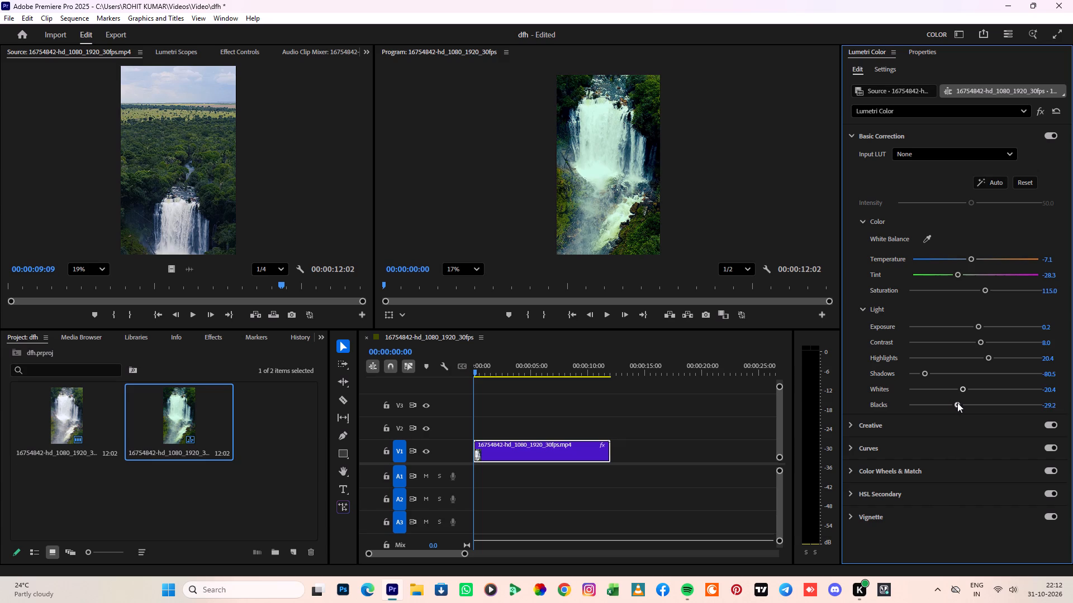
pyautogui.moveTo(957, 403); pyautogui.dragTo(952, 408)
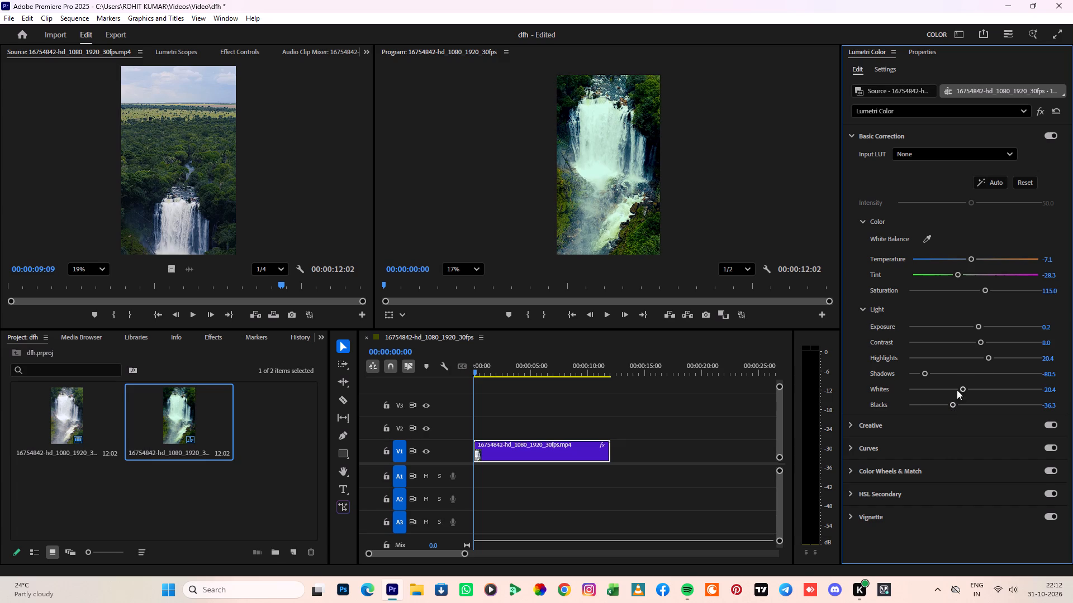
# Open the Lumetri Creative section and set the waterfall clip's Faded Film amount to about 2.2.
pyautogui.click(884, 422)
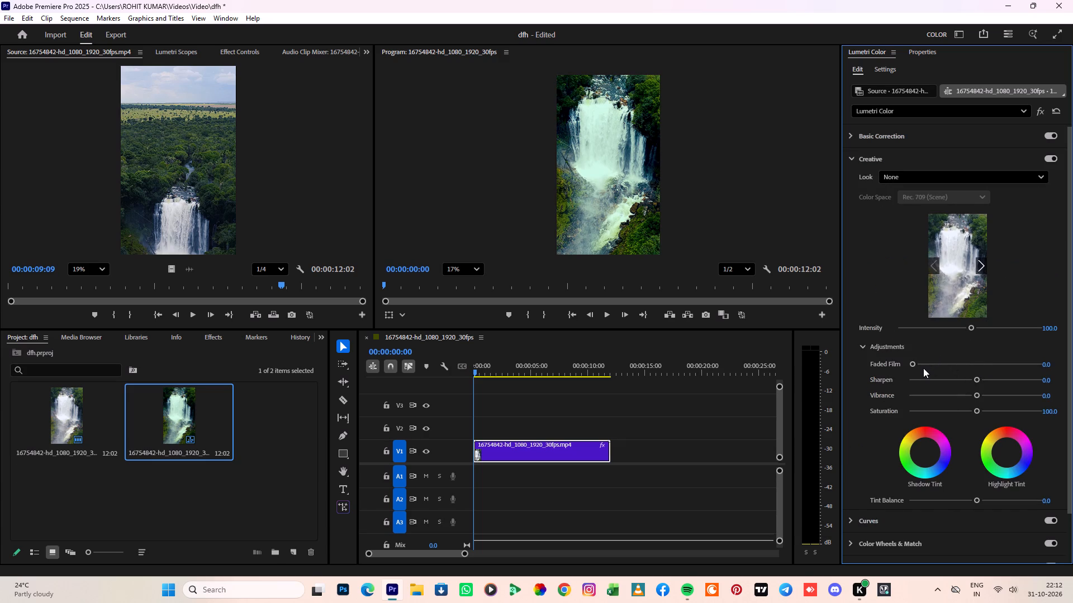
pyautogui.moveTo(911, 363); pyautogui.dragTo(1027, 373)
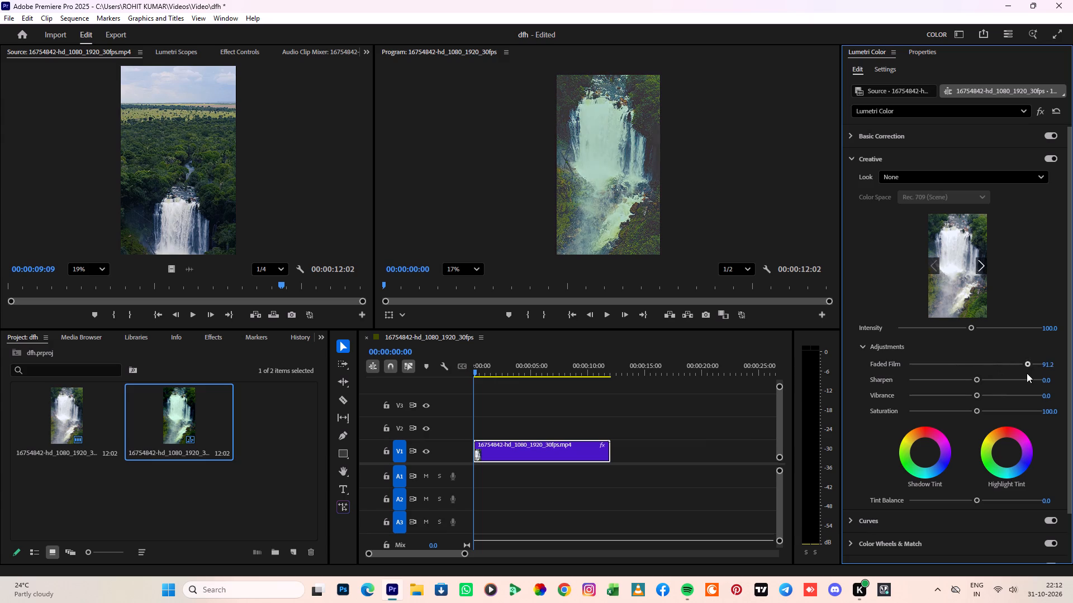
pyautogui.moveTo(1027, 373); pyautogui.dragTo(915, 377)
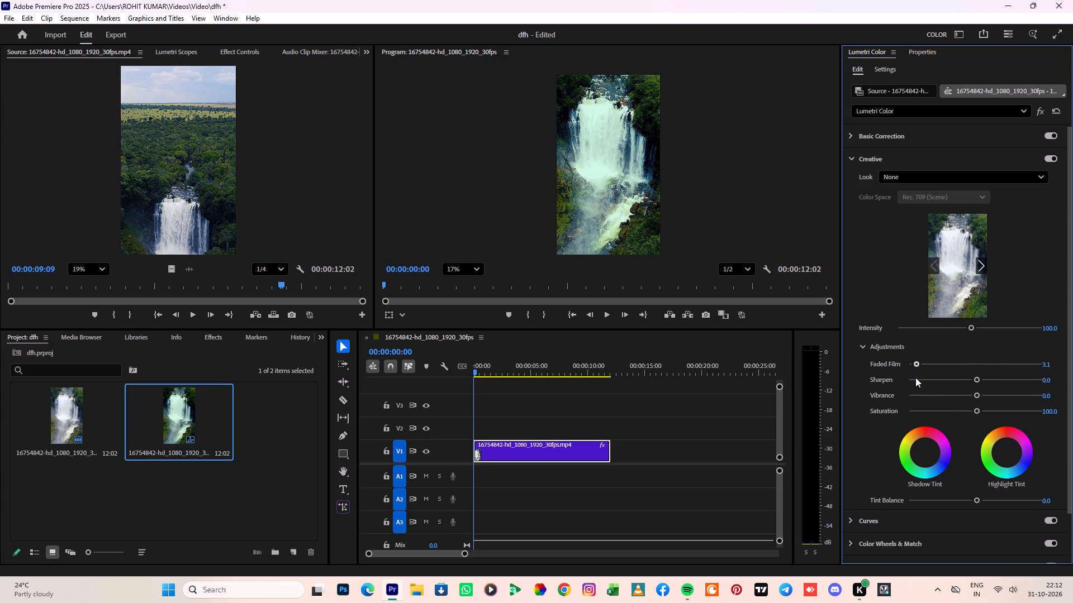
pyautogui.moveTo(915, 377); pyautogui.dragTo(914, 377)
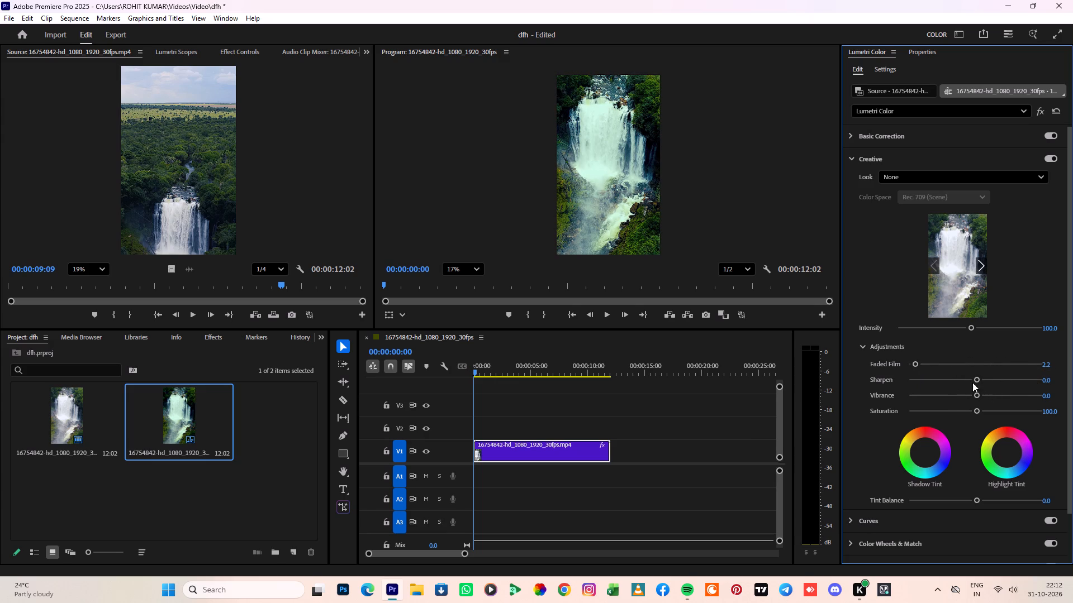
# Set the Creative Sharpen adjustment on the waterfall clip to about 21.2.
pyautogui.moveTo(975, 379); pyautogui.dragTo(1015, 383)
pyautogui.moveTo(1016, 383); pyautogui.dragTo(1001, 385)
pyautogui.moveTo(1001, 385); pyautogui.dragTo(990, 385)
pyautogui.click(988, 381)
# Raise the waterfall clip's Creative Vibrance adjustment to about 16.8.
pyautogui.click(980, 396)
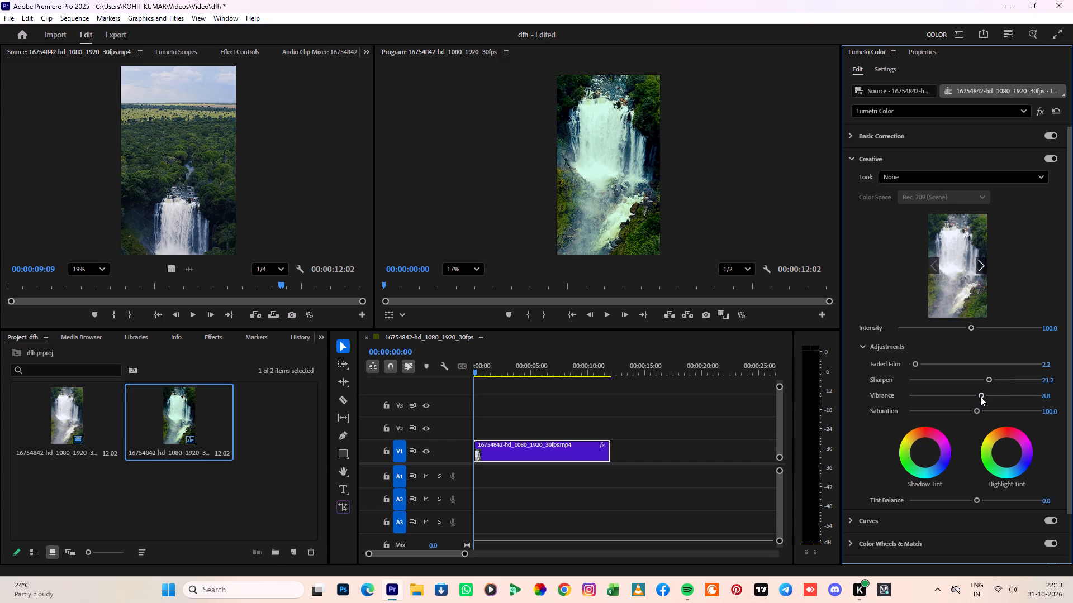
pyautogui.click(985, 396)
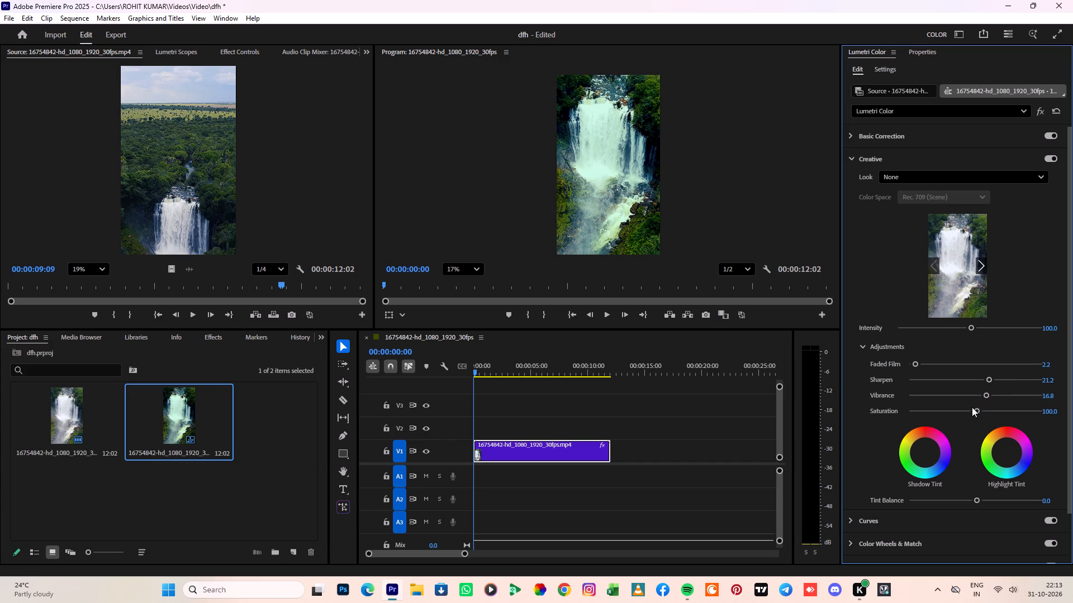
# Raise the waterfall clip's Creative Saturation adjustment to about 136.3.
pyautogui.click(972, 410)
pyautogui.click(970, 410)
pyautogui.doubleClick(967, 410)
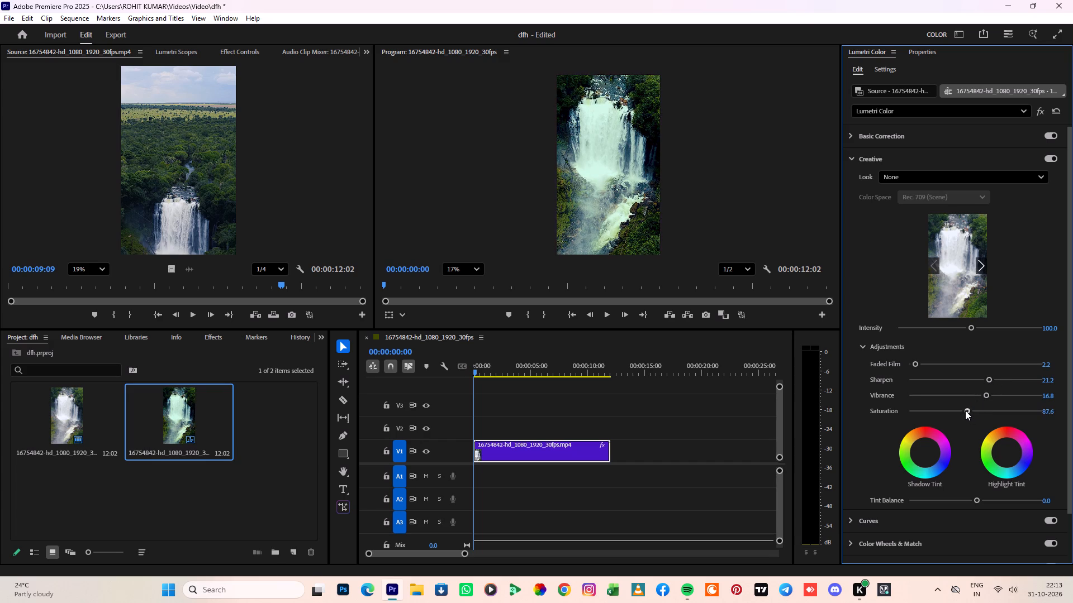
pyautogui.click(961, 410)
pyautogui.moveTo(958, 410); pyautogui.dragTo(952, 410)
pyautogui.click(951, 410)
pyautogui.moveTo(950, 410); pyautogui.dragTo(941, 410)
pyautogui.moveTo(938, 409); pyautogui.dragTo(930, 409)
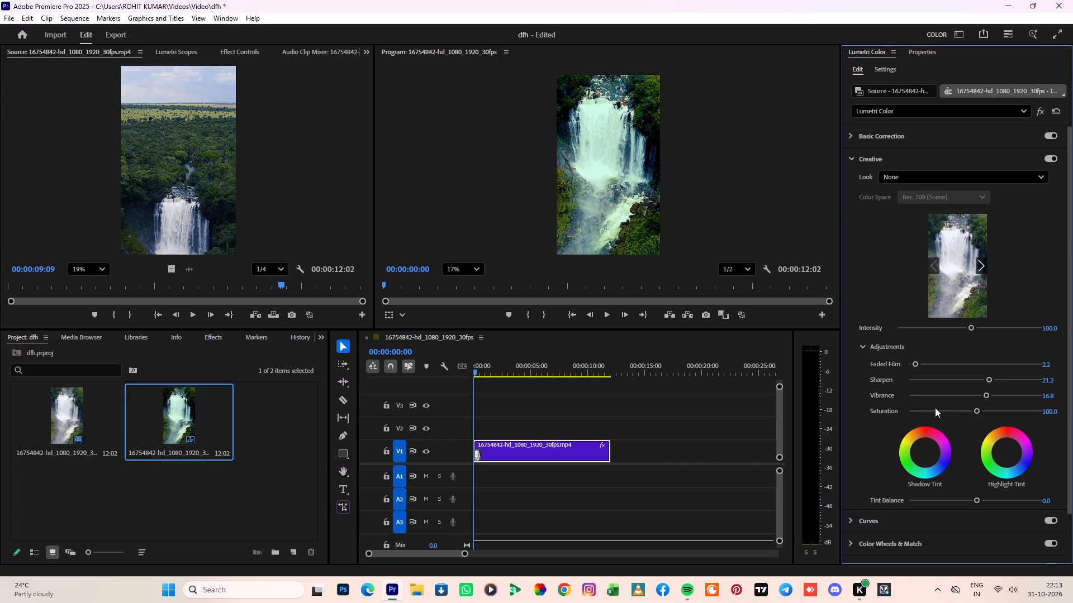
pyautogui.moveTo(975, 411); pyautogui.dragTo(1022, 411)
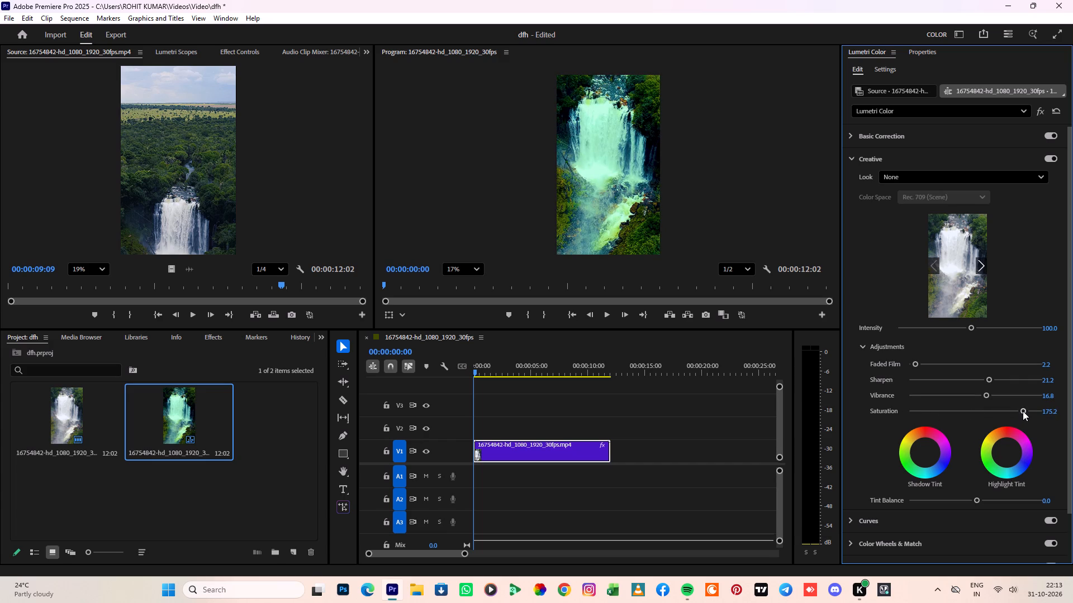
pyautogui.moveTo(1023, 411); pyautogui.dragTo(1012, 414)
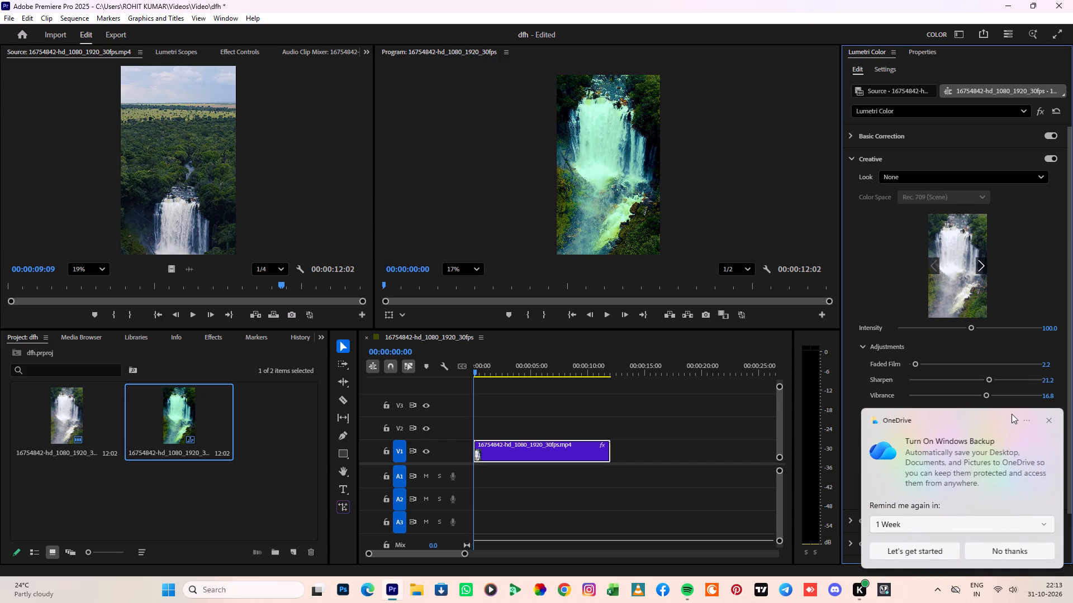
pyautogui.moveTo(1012, 414); pyautogui.dragTo(1010, 414)
pyautogui.click(1048, 416)
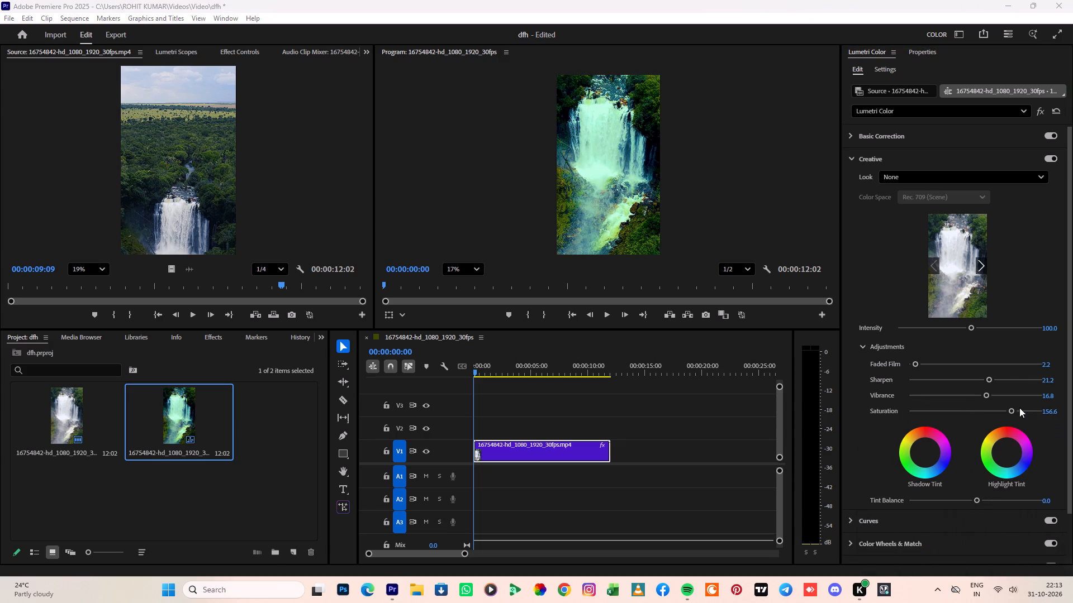
pyautogui.moveTo(1013, 409); pyautogui.dragTo(1004, 411)
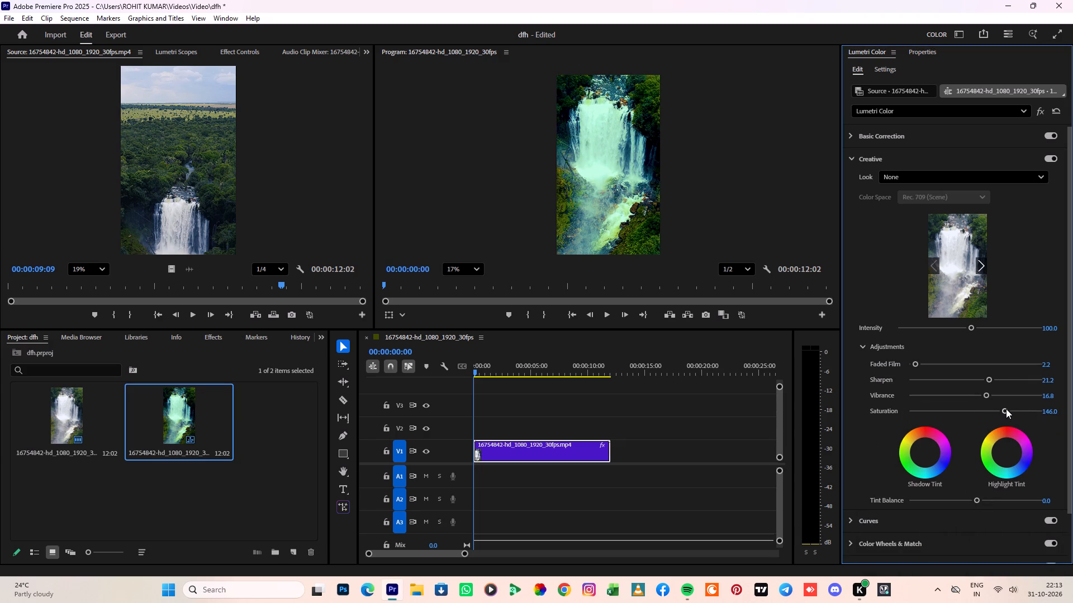
pyautogui.moveTo(1006, 409); pyautogui.dragTo(998, 412)
# Open the Lumetri Curves section and raise the green RGB curve very slightly with a point just above the midtones.
pyautogui.scroll(-1, 965, 421)
pyautogui.scroll(-1, 911, 483)
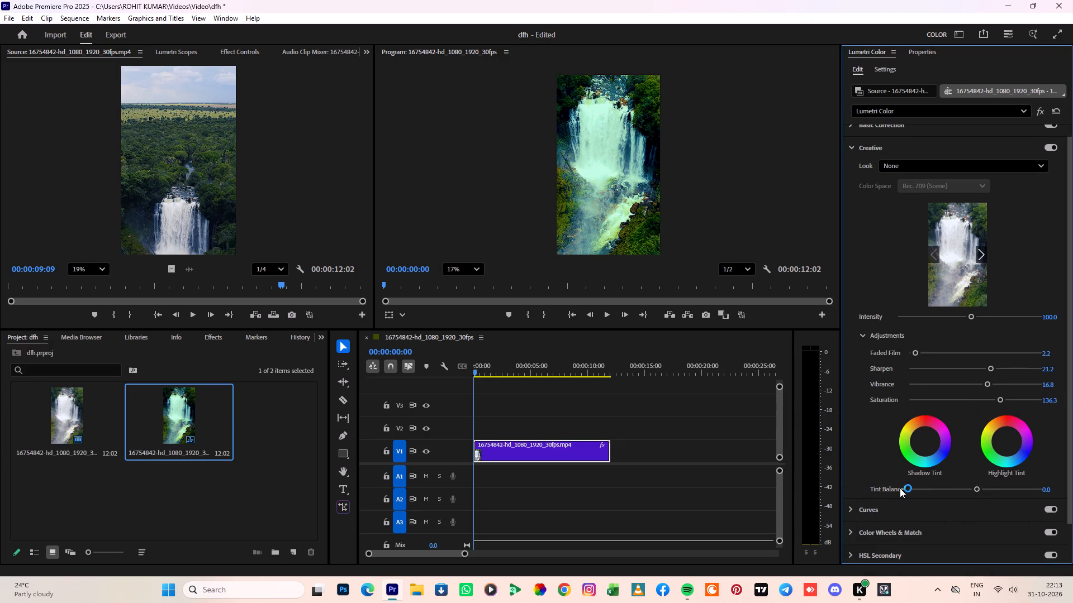
pyautogui.click(880, 497)
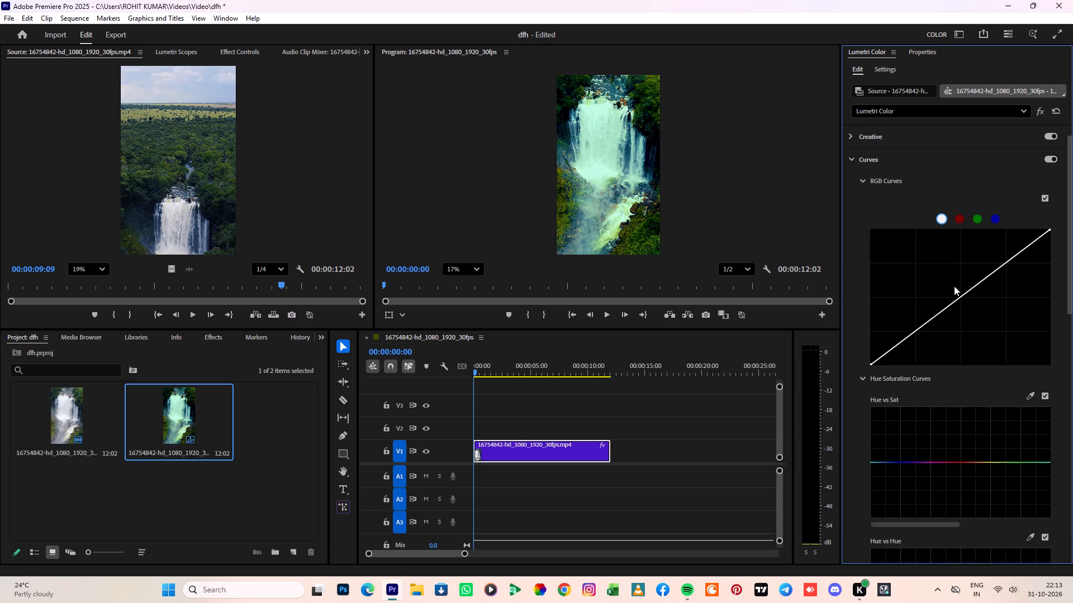
pyautogui.click(1047, 199)
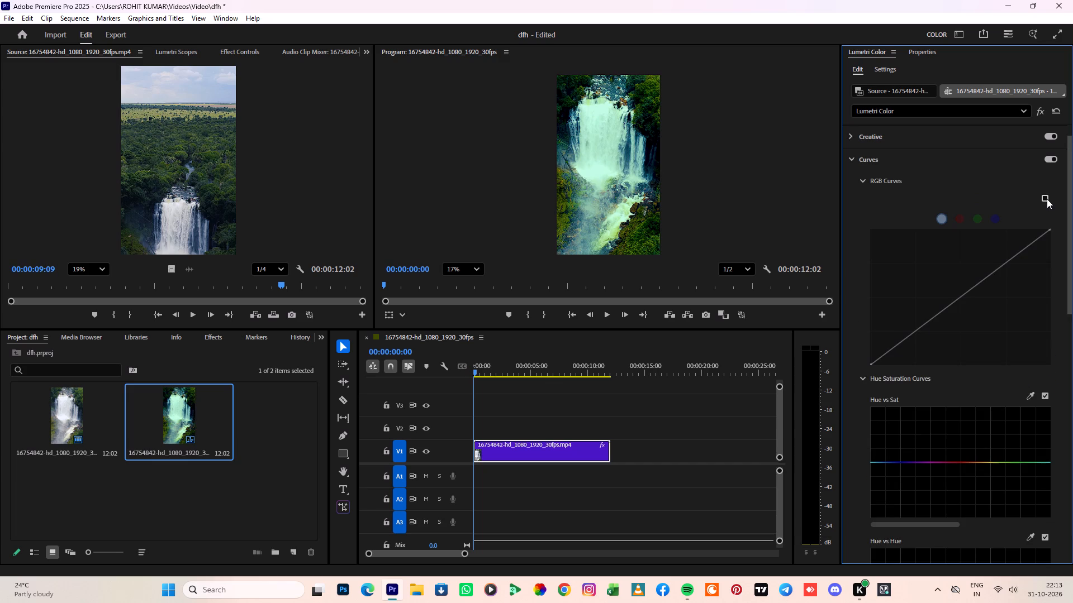
pyautogui.click(1047, 199)
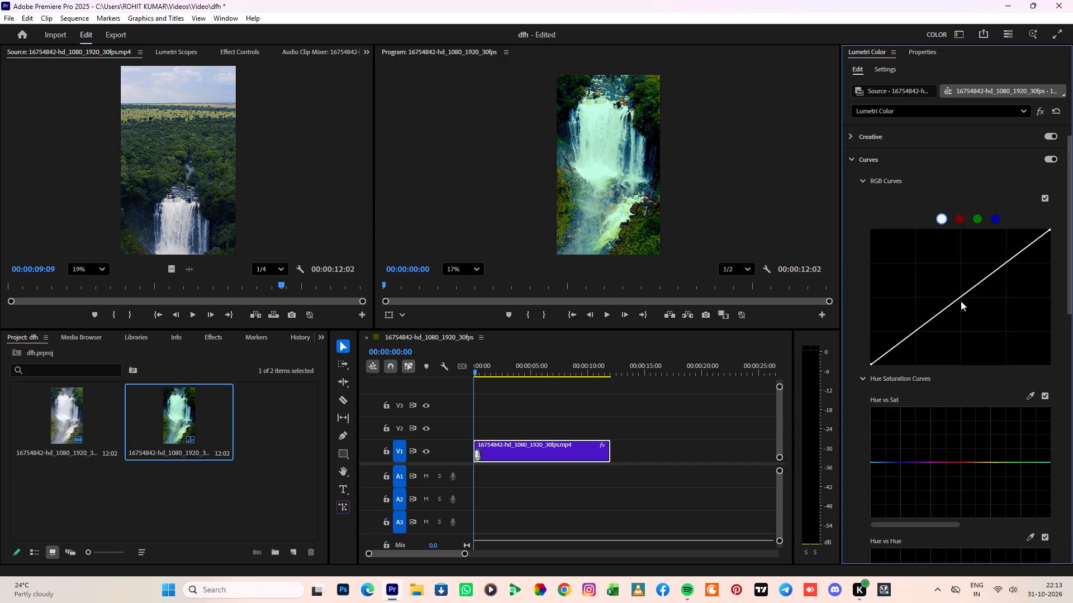
pyautogui.click(980, 219)
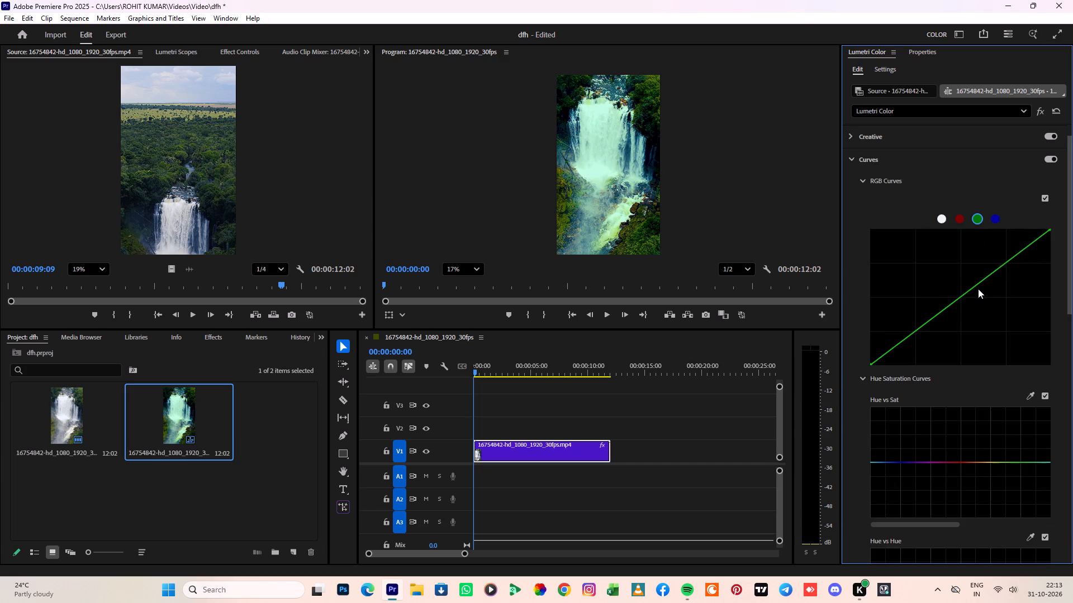
pyautogui.moveTo(977, 285); pyautogui.dragTo(985, 281)
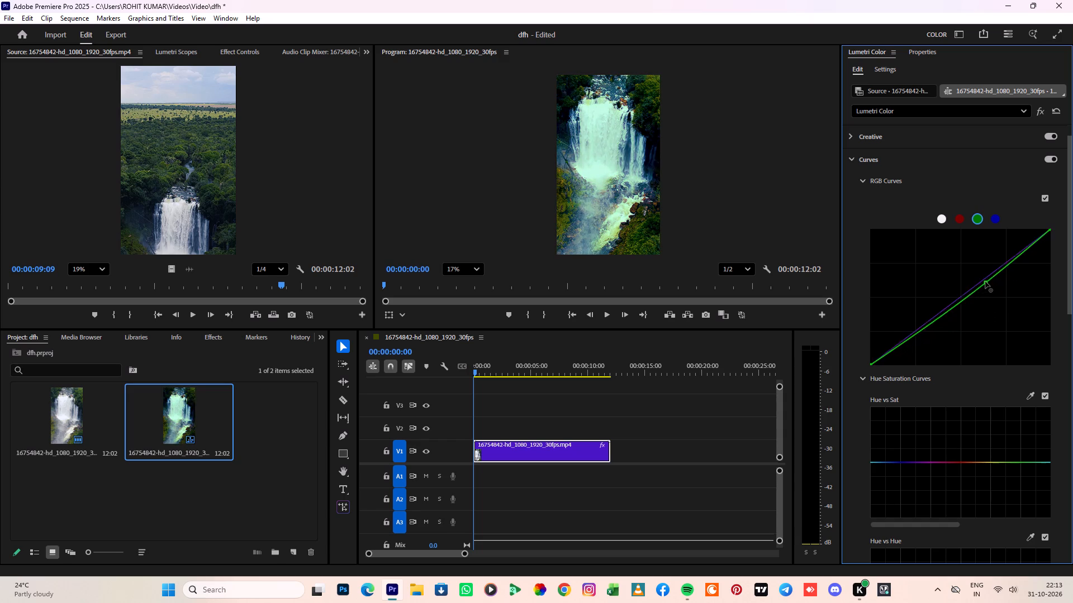
pyautogui.moveTo(985, 281); pyautogui.dragTo(979, 279)
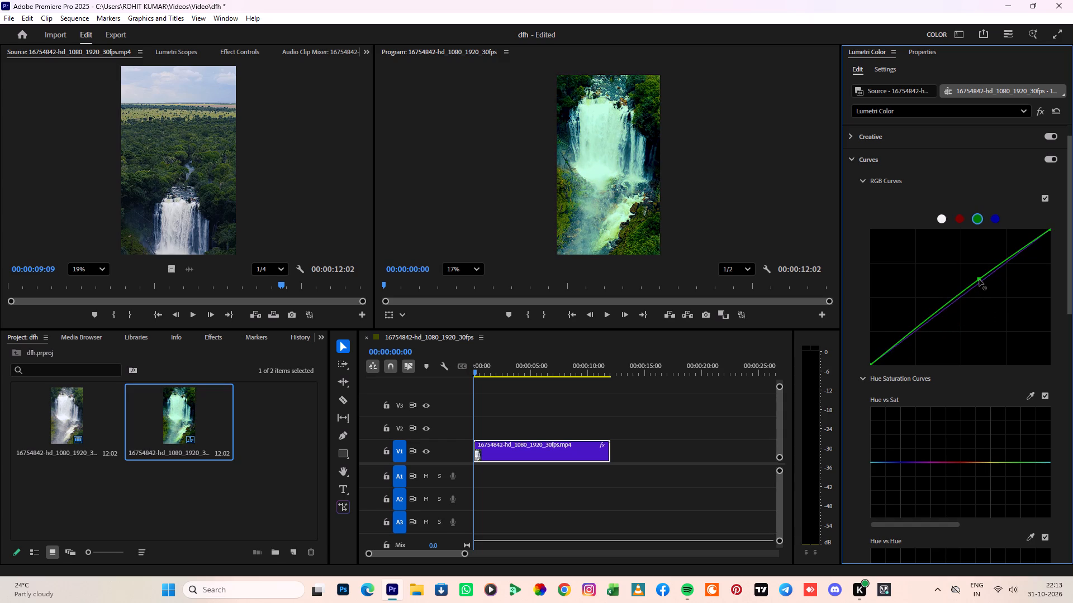
pyautogui.moveTo(979, 279); pyautogui.dragTo(970, 278)
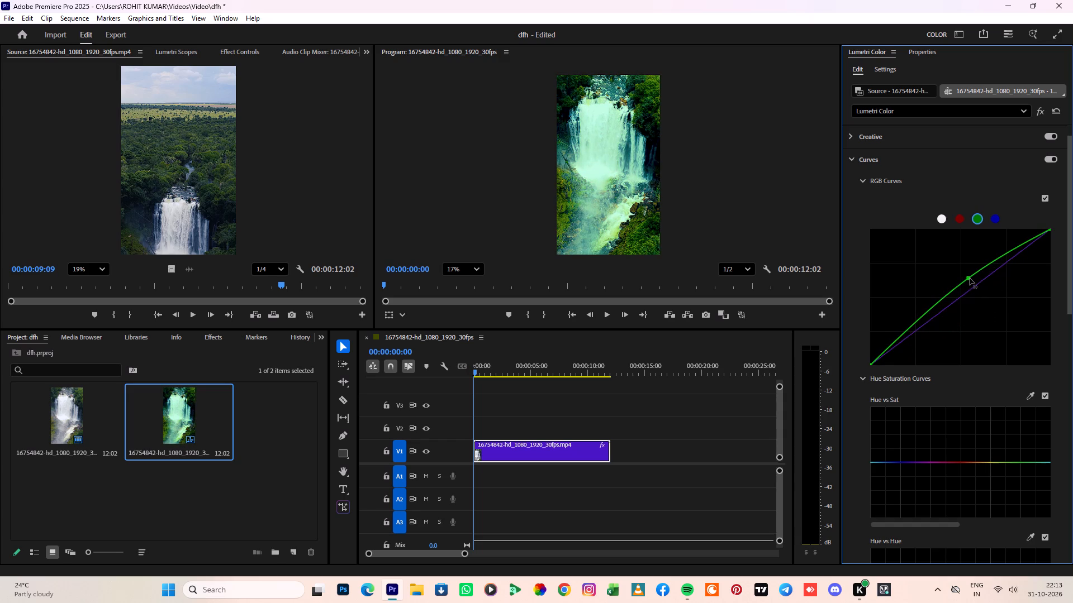
pyautogui.moveTo(970, 278); pyautogui.dragTo(982, 278)
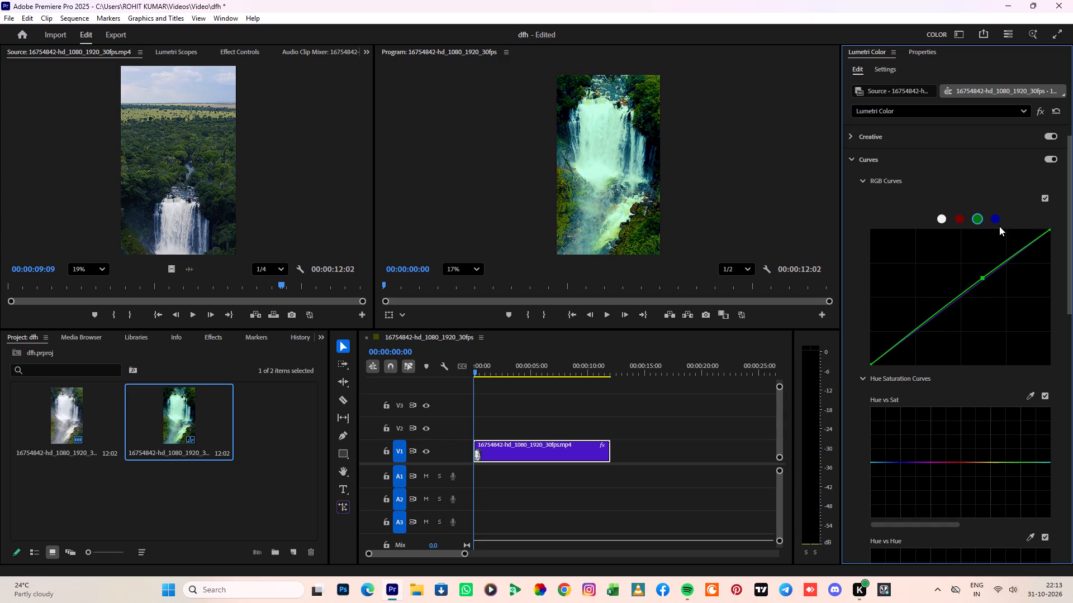
# Add a point in the upper midtones of the blue RGB curve and set it slightly above the diagonal.
pyautogui.click(998, 218)
pyautogui.moveTo(986, 276); pyautogui.dragTo(995, 300)
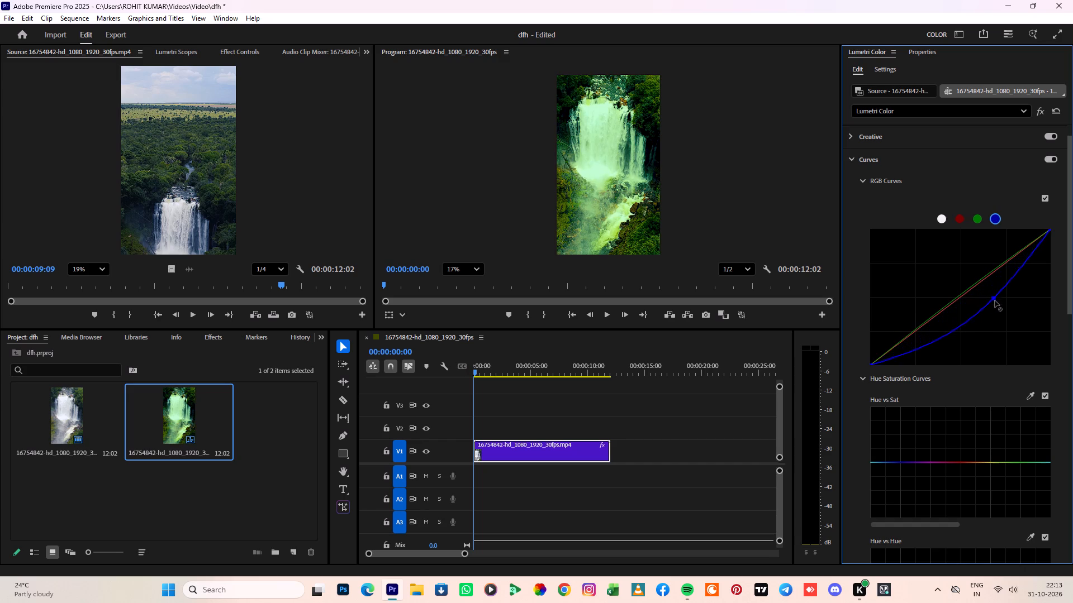
pyautogui.moveTo(995, 300); pyautogui.dragTo(1011, 325)
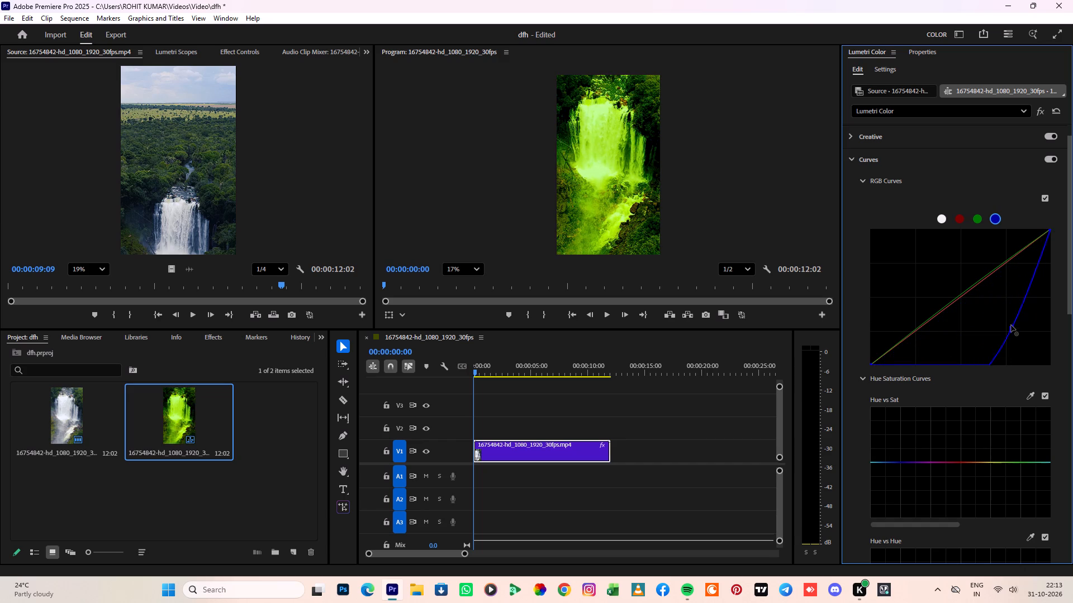
pyautogui.moveTo(1011, 325); pyautogui.dragTo(1007, 269)
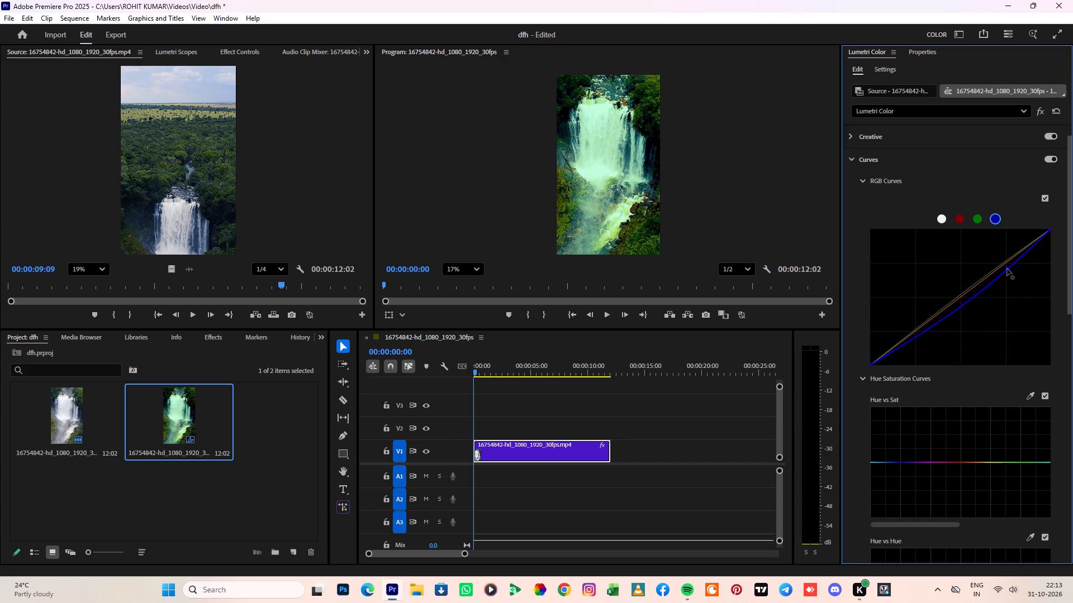
pyautogui.moveTo(1007, 269); pyautogui.dragTo(994, 265)
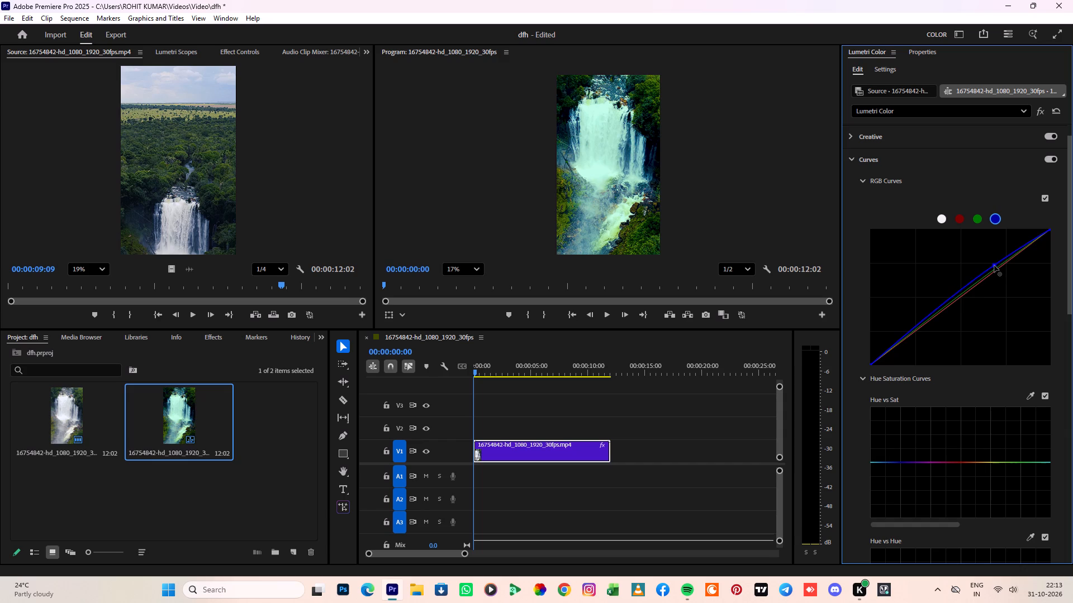
pyautogui.moveTo(994, 265); pyautogui.dragTo(993, 264)
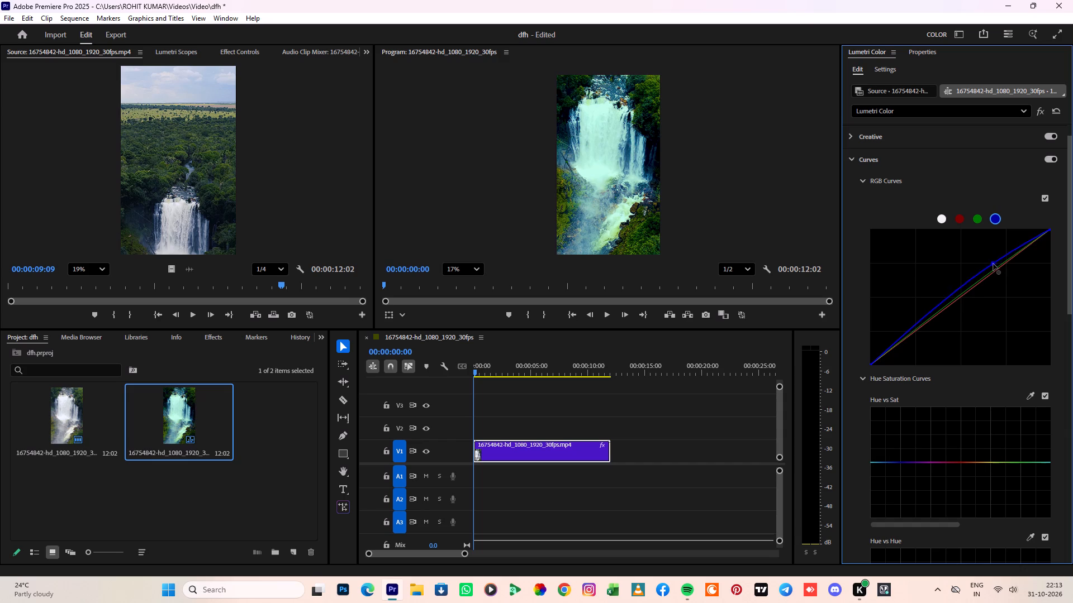
pyautogui.moveTo(993, 264); pyautogui.dragTo(993, 272)
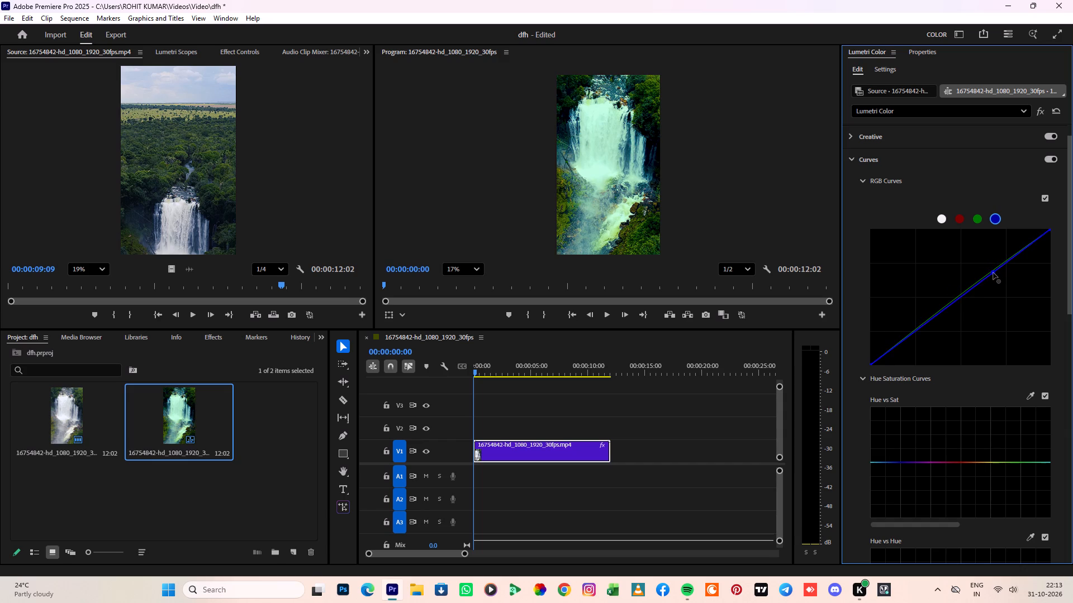
pyautogui.moveTo(993, 272); pyautogui.dragTo(993, 273)
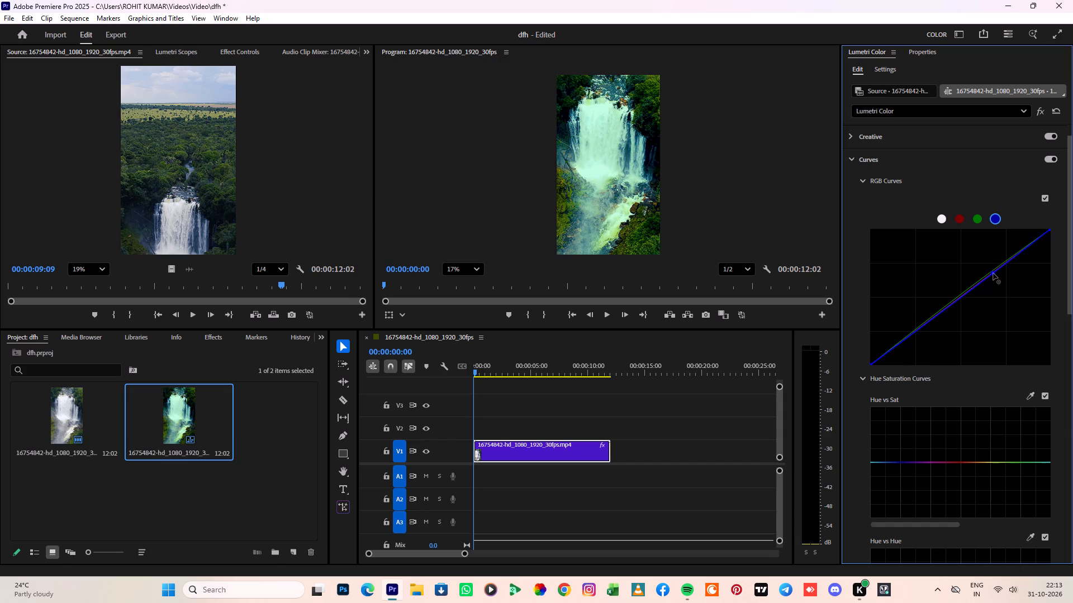
pyautogui.moveTo(993, 273); pyautogui.dragTo(991, 270)
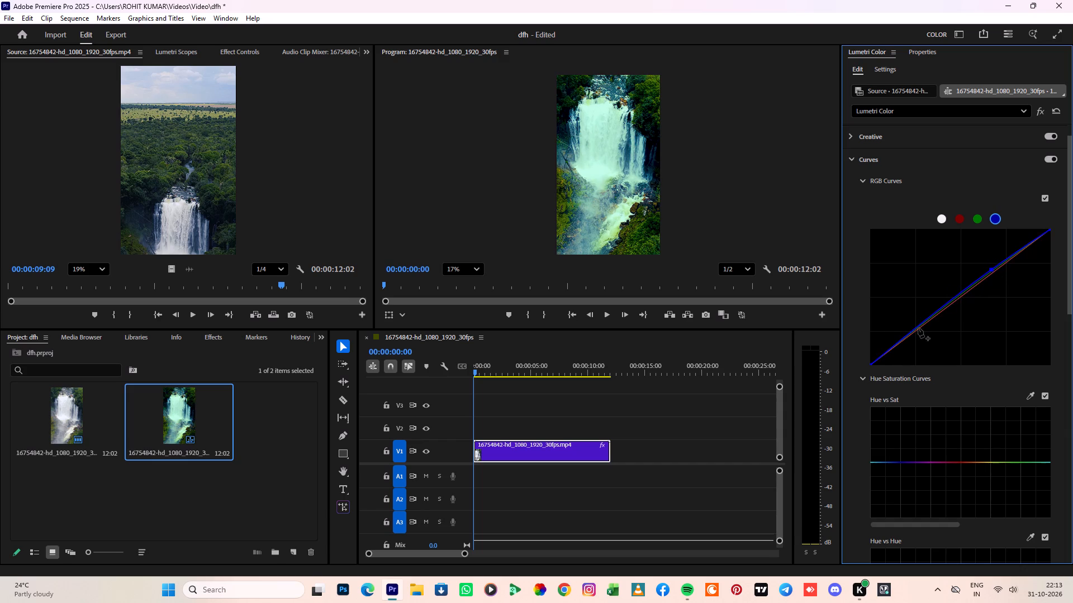
# Add a second point in the shadows of the blue RGB curve and raise it slightly above the diagonal.
pyautogui.moveTo(917, 328); pyautogui.dragTo(914, 319)
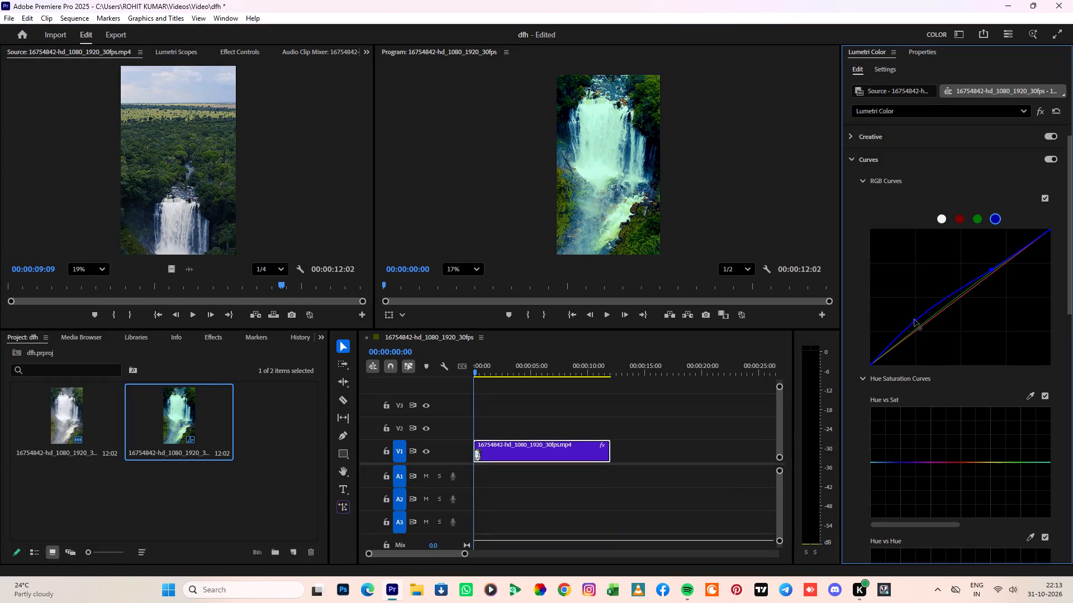
pyautogui.moveTo(914, 319); pyautogui.dragTo(906, 324)
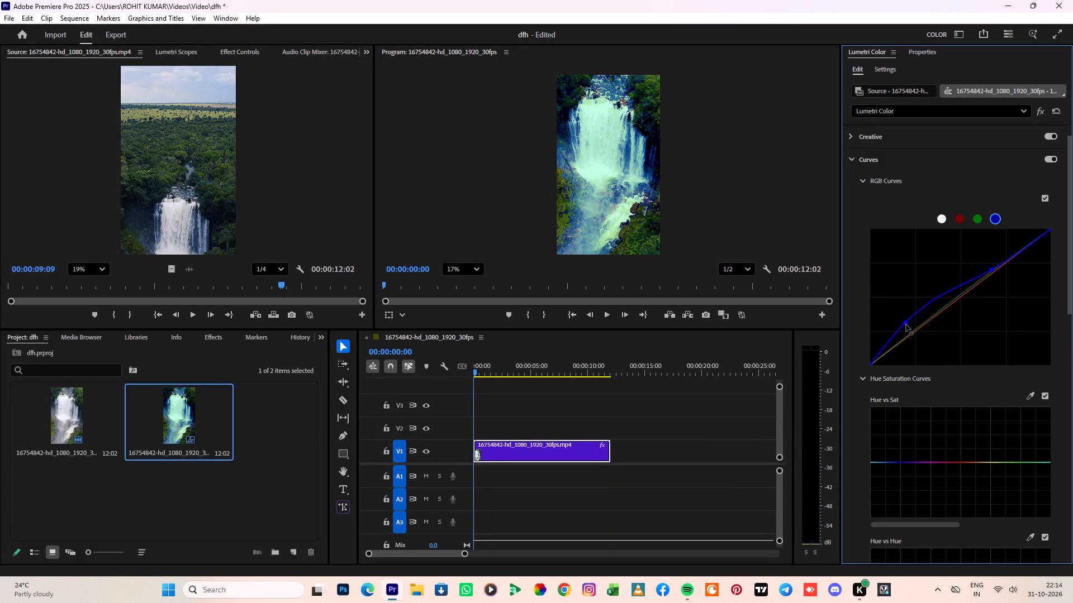
pyautogui.moveTo(906, 324); pyautogui.dragTo(911, 339)
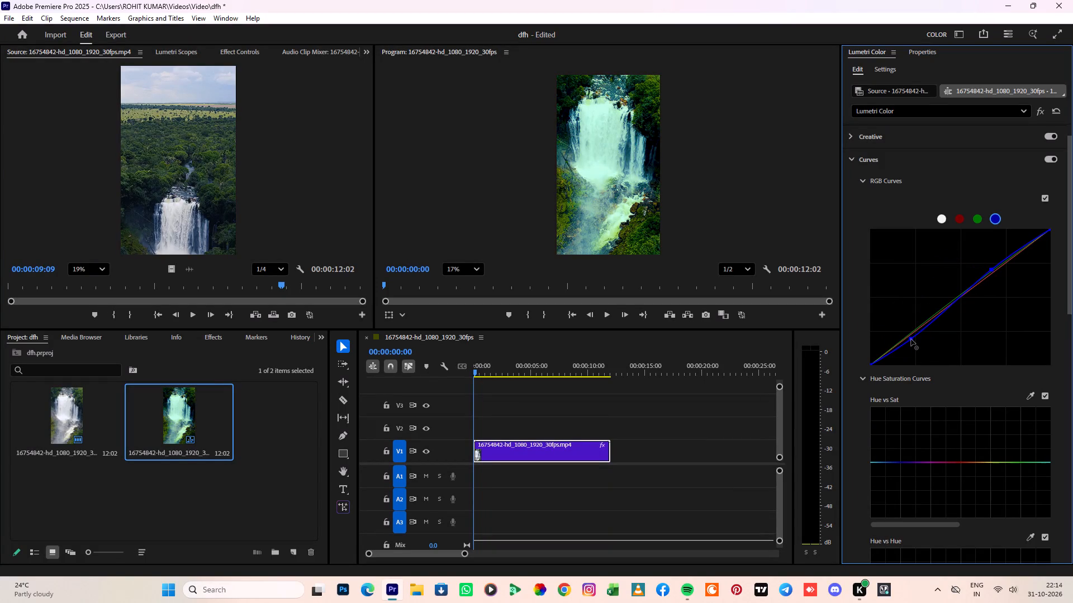
pyautogui.moveTo(911, 339); pyautogui.dragTo(909, 330)
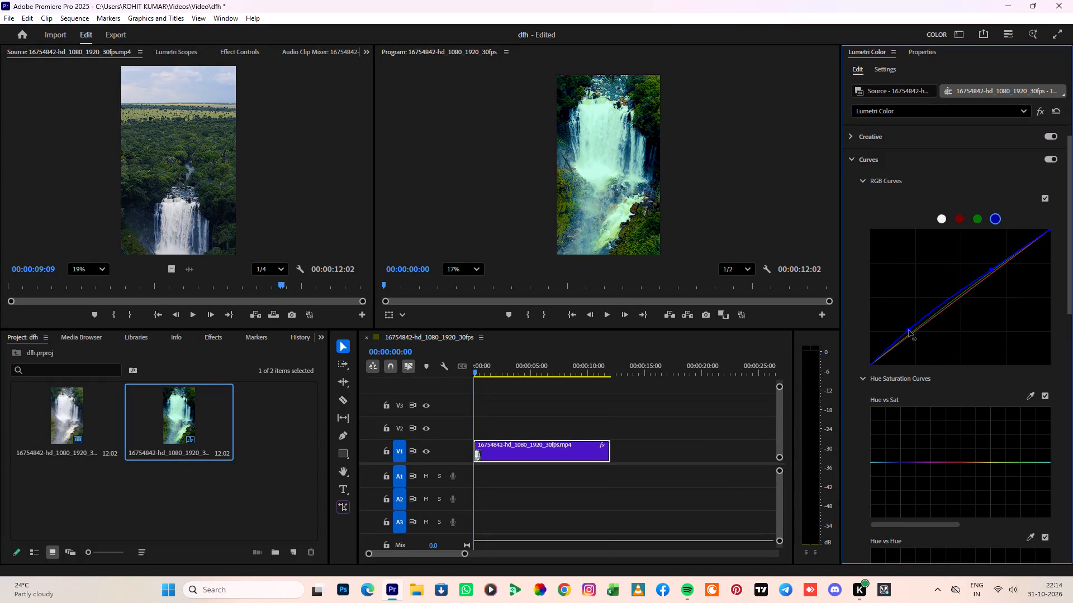
pyautogui.moveTo(909, 330); pyautogui.dragTo(908, 329)
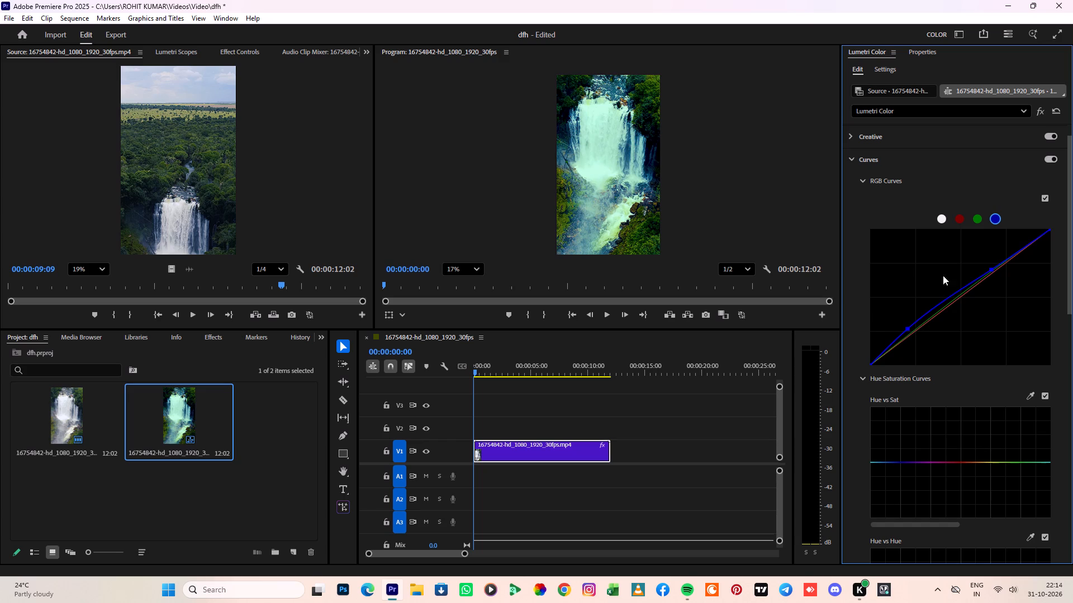
# Add a midtone point to the white master RGB curve and lower it slightly below the diagonal.
pyautogui.click(945, 219)
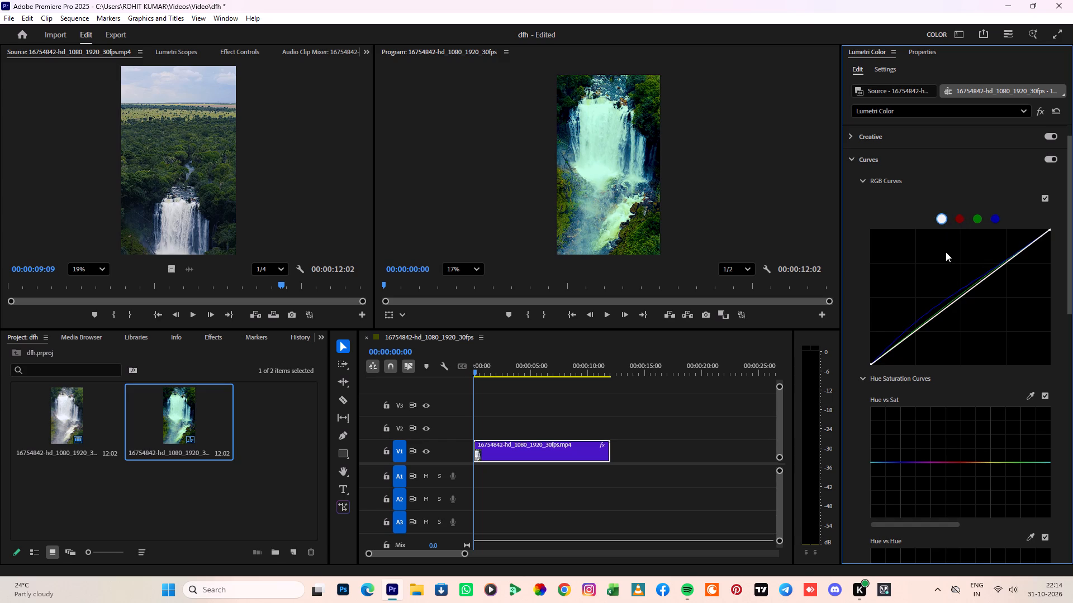
pyautogui.moveTo(953, 303); pyautogui.dragTo(956, 309)
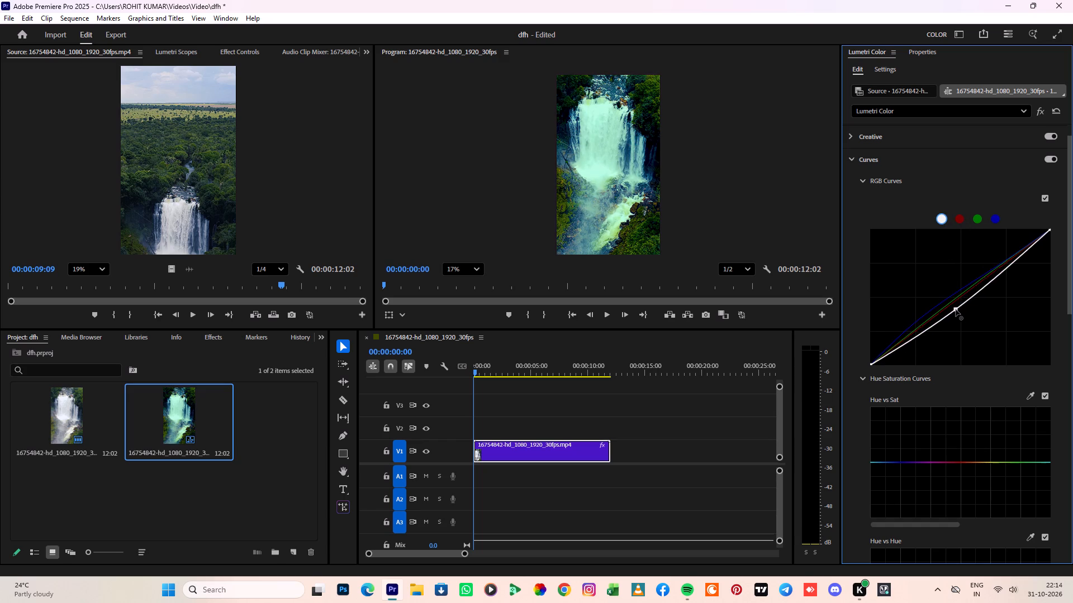
pyautogui.moveTo(956, 309); pyautogui.dragTo(961, 320)
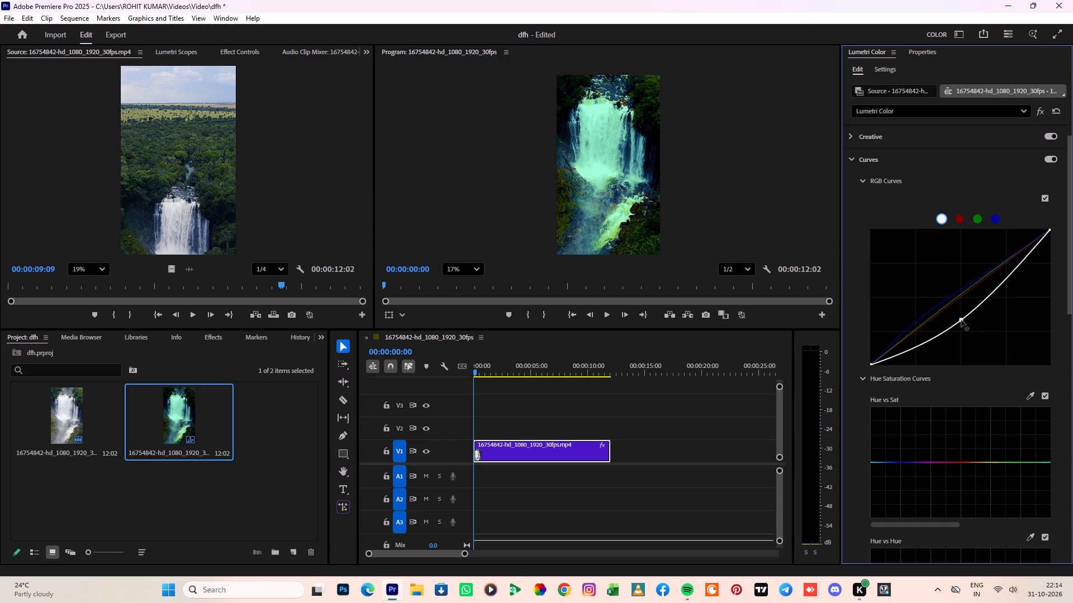
pyautogui.moveTo(961, 320); pyautogui.dragTo(958, 307)
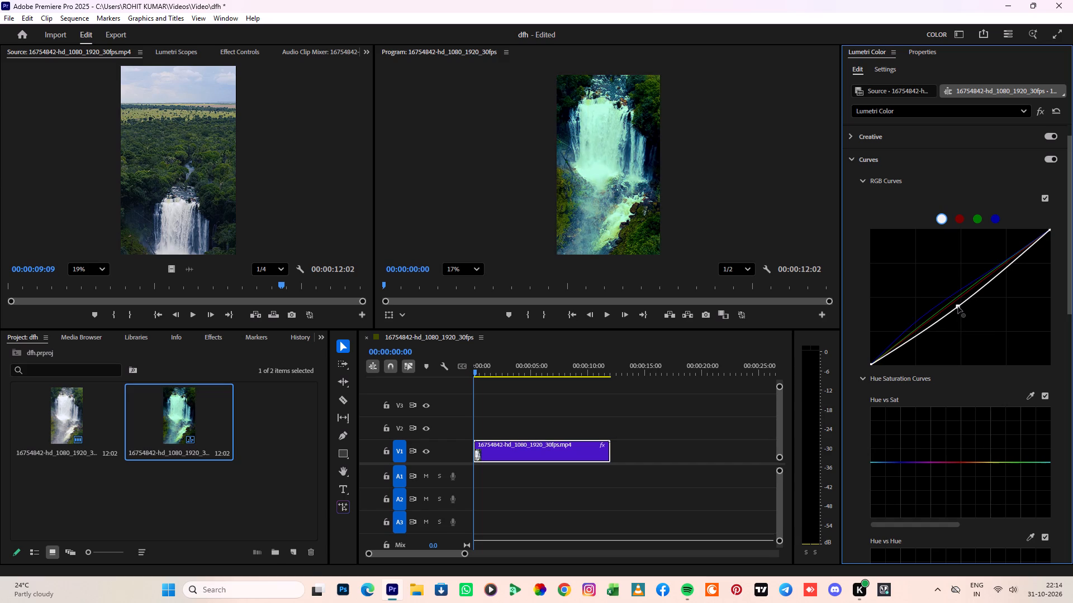
pyautogui.moveTo(958, 307); pyautogui.dragTo(958, 303)
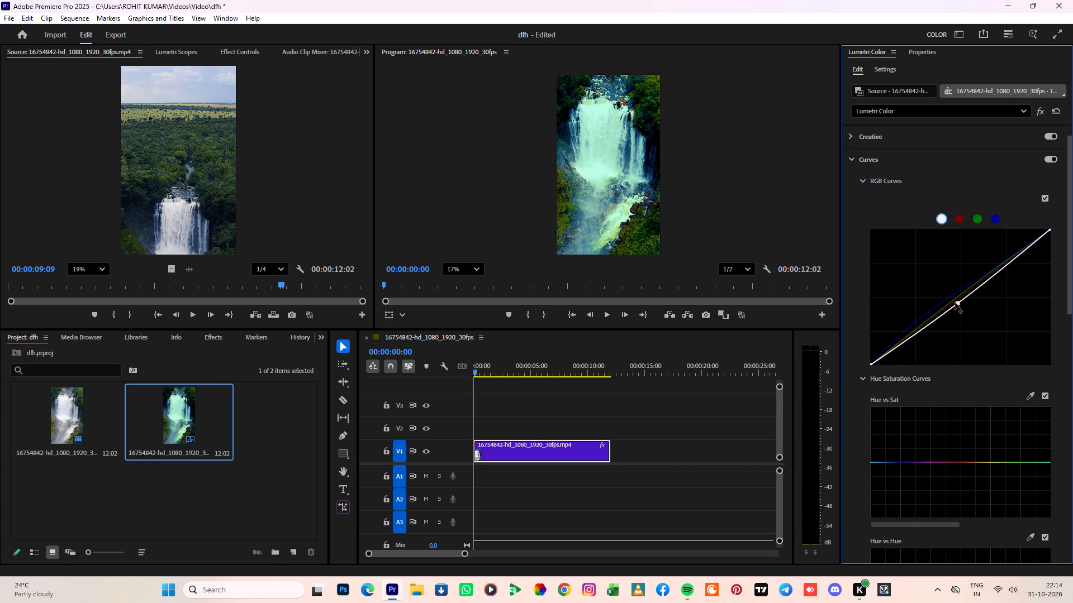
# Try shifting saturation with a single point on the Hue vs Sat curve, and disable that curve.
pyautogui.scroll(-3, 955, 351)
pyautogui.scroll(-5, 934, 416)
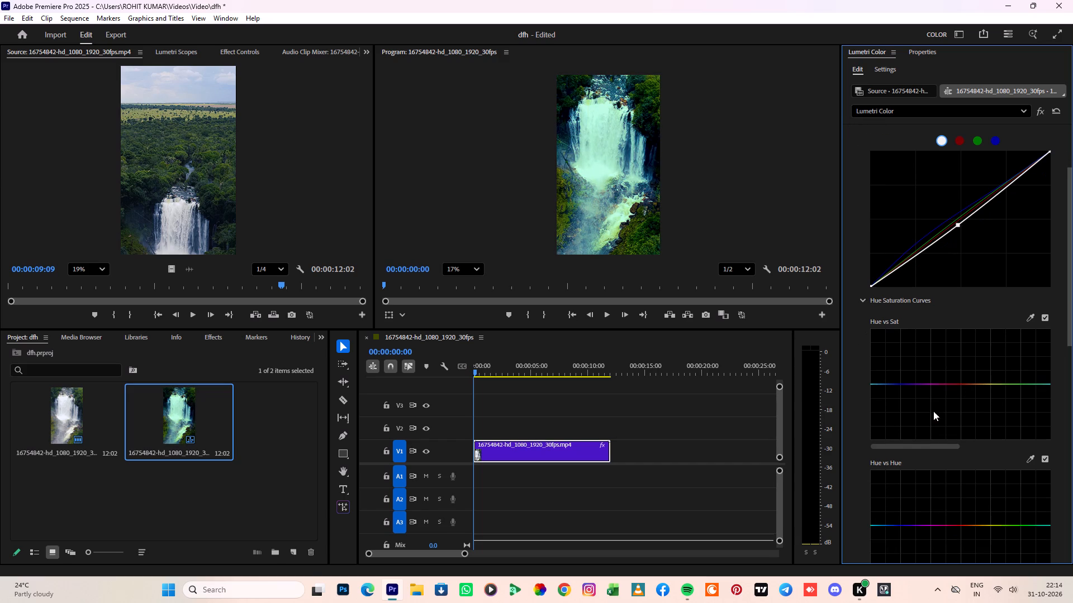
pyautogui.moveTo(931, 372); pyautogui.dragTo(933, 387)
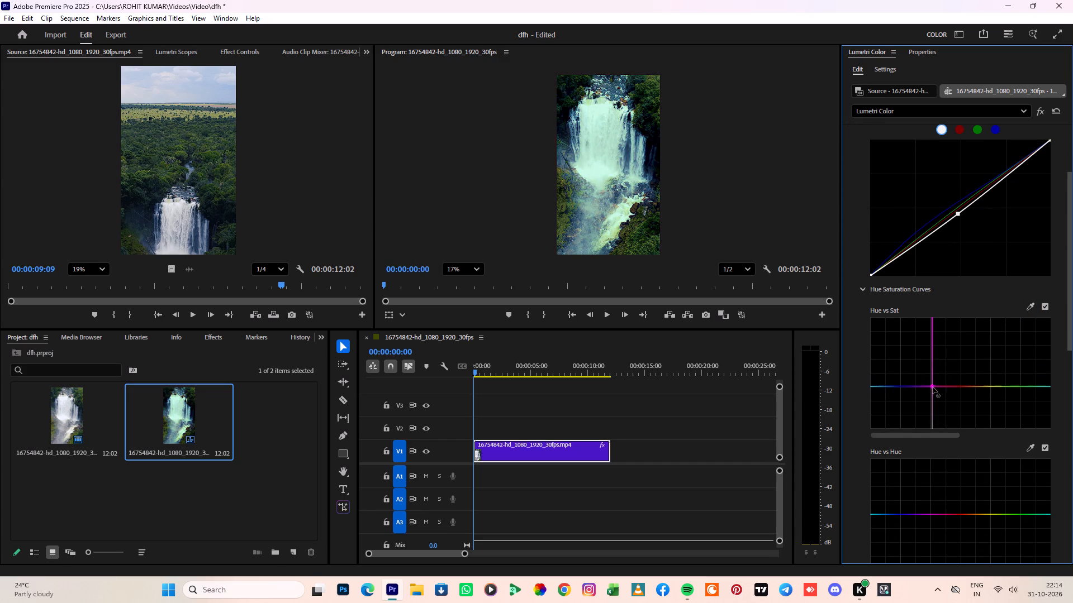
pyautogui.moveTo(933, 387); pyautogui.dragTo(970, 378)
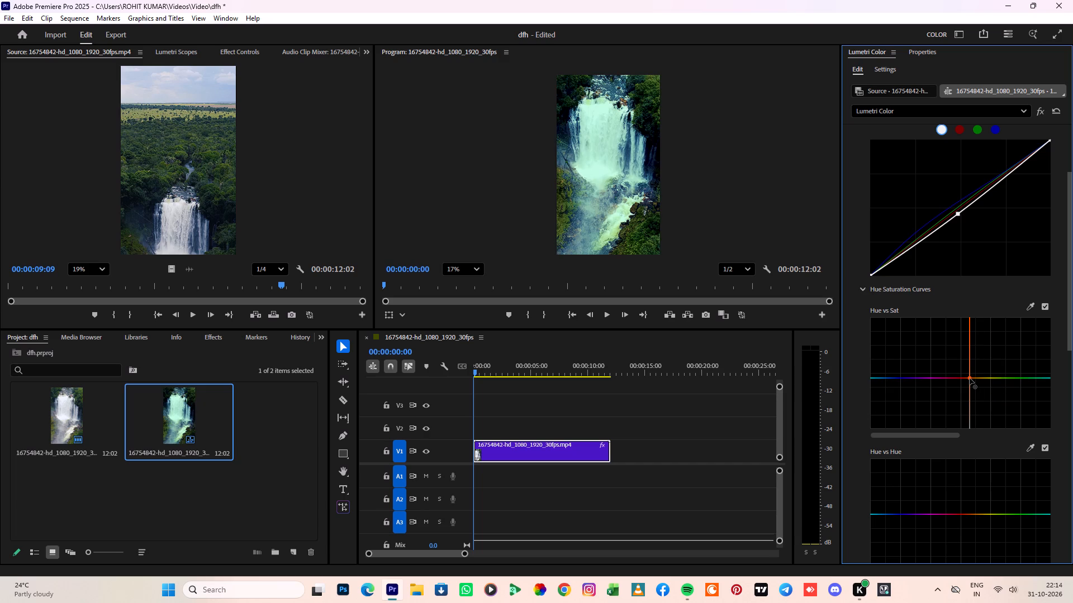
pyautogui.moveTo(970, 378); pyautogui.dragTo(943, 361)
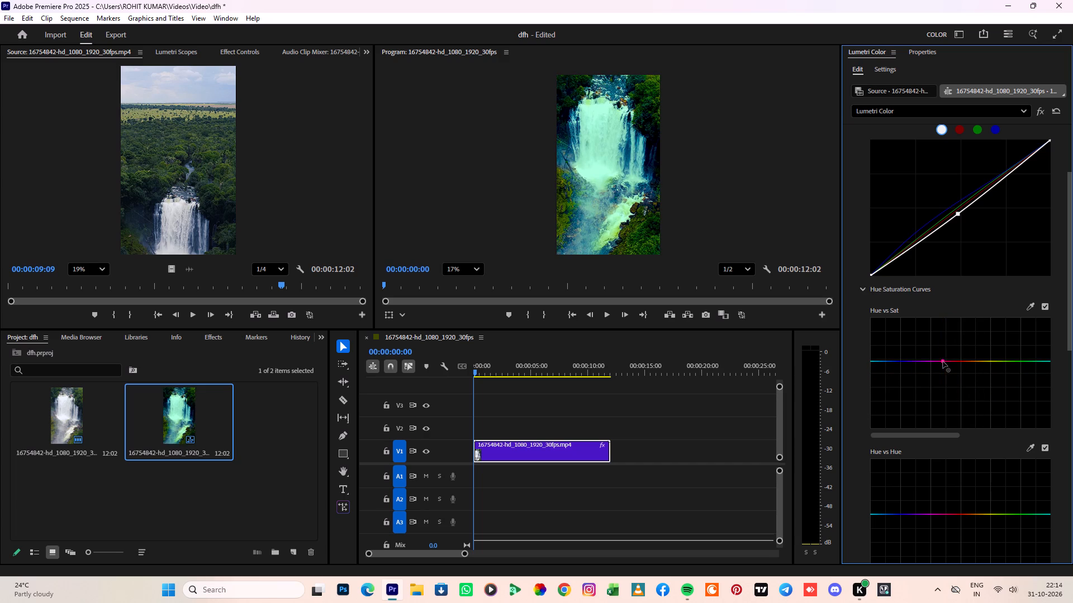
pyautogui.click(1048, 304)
# Open the Color Wheels & Match section of the clip's Lumetri Color effect.
pyautogui.scroll(-5, 1045, 311)
pyautogui.scroll(-3, 1022, 356)
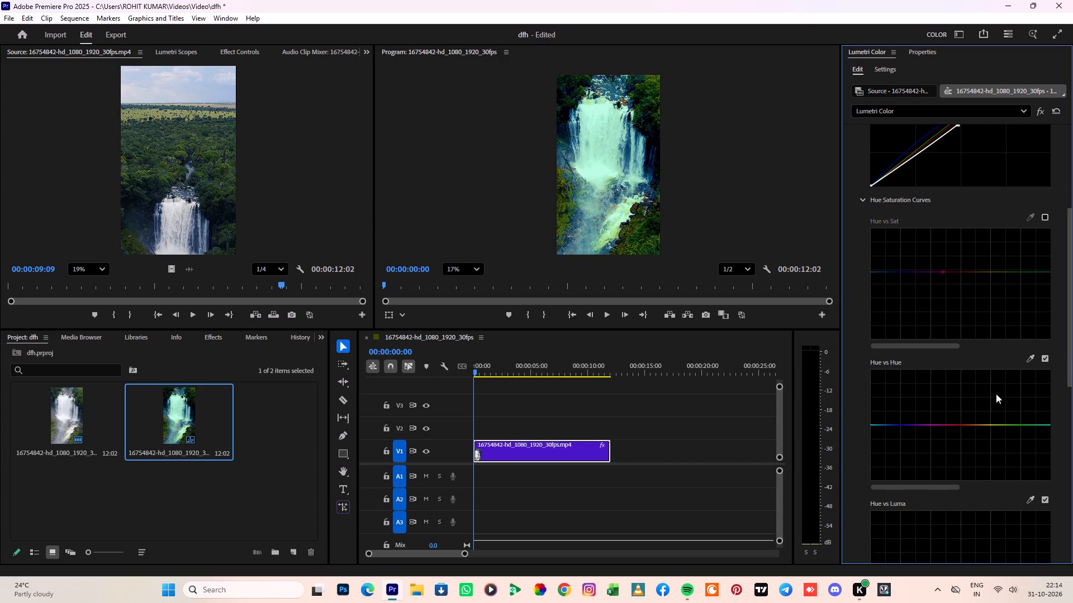
pyautogui.scroll(-20, 996, 394)
pyautogui.scroll(-12, 996, 394)
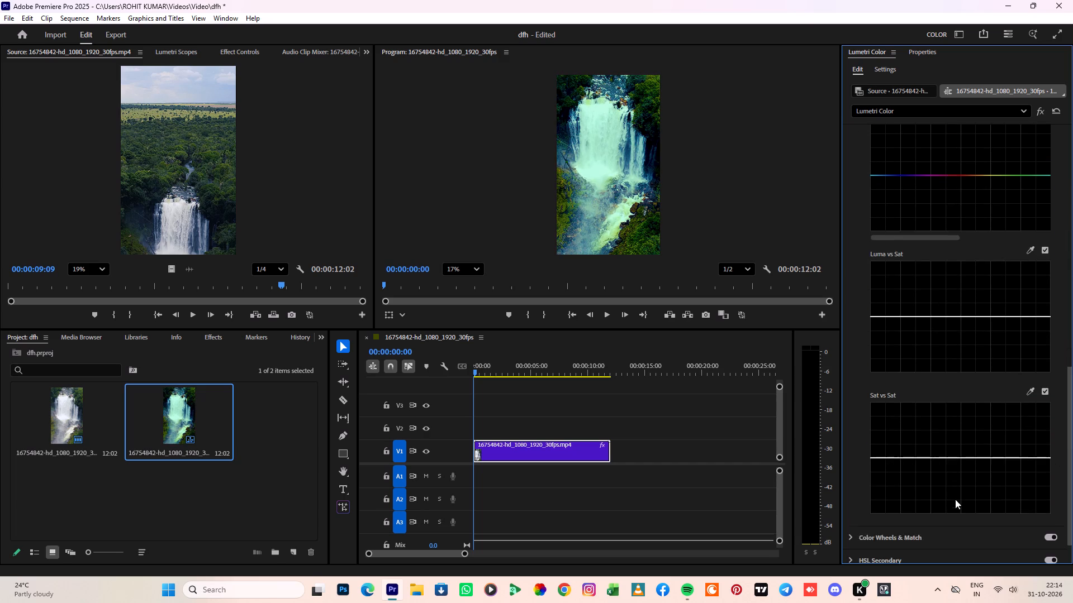
pyautogui.scroll(-11, 955, 499)
pyautogui.click(908, 481)
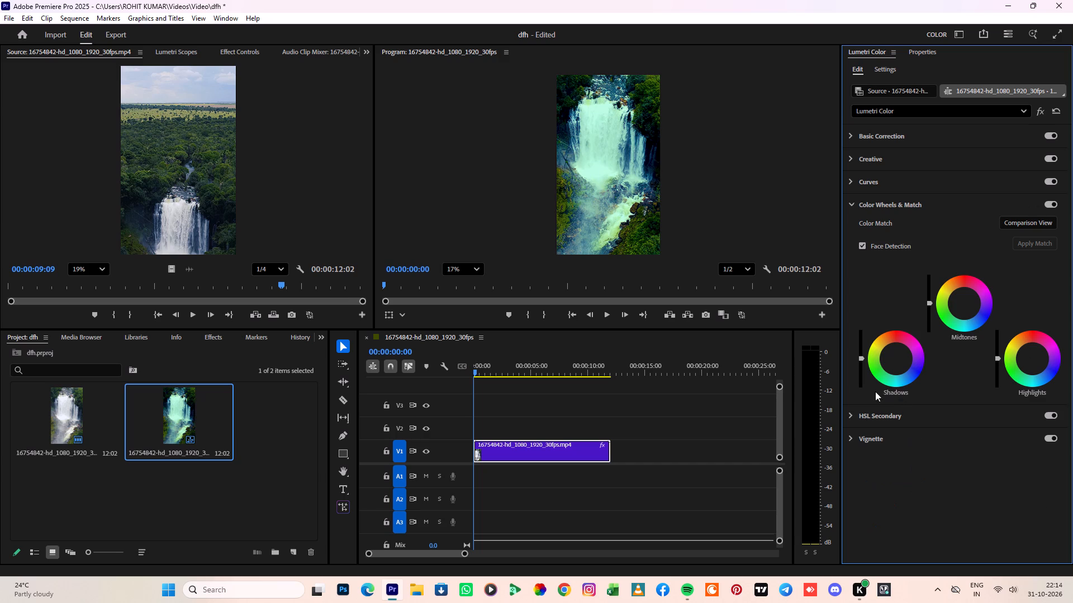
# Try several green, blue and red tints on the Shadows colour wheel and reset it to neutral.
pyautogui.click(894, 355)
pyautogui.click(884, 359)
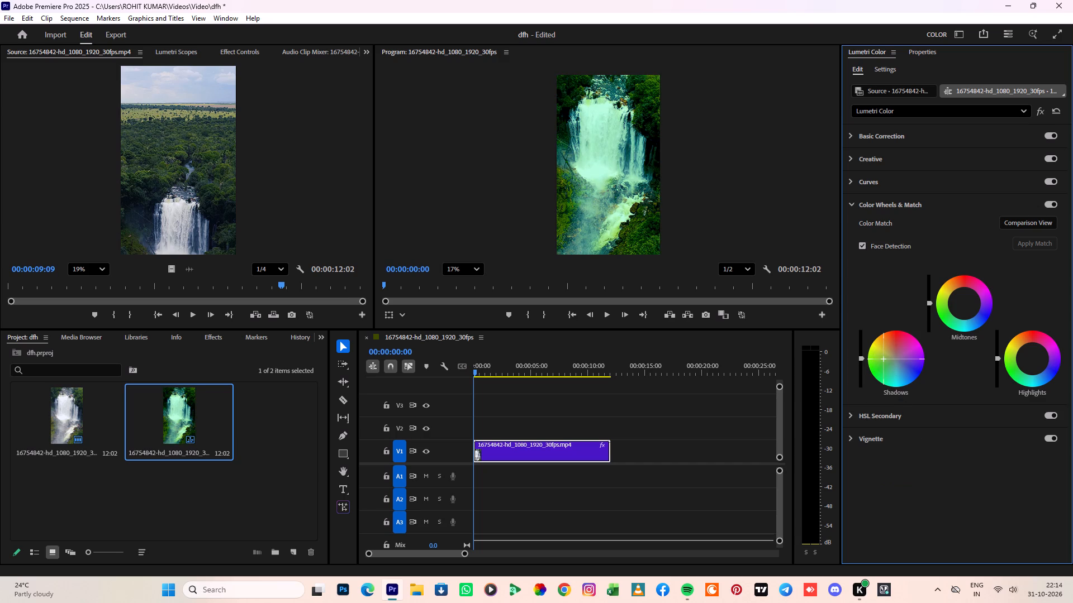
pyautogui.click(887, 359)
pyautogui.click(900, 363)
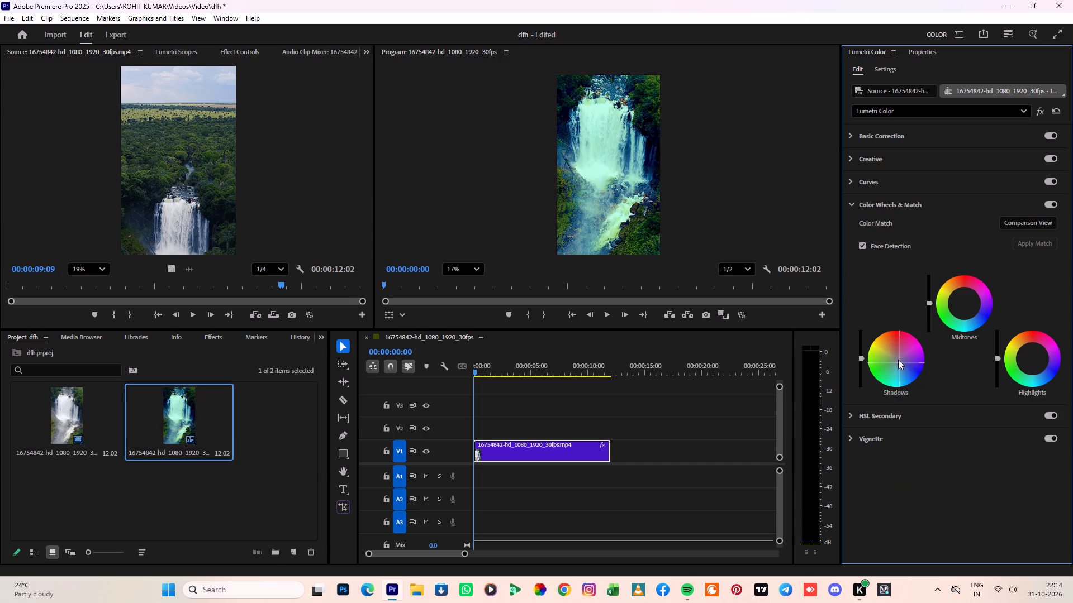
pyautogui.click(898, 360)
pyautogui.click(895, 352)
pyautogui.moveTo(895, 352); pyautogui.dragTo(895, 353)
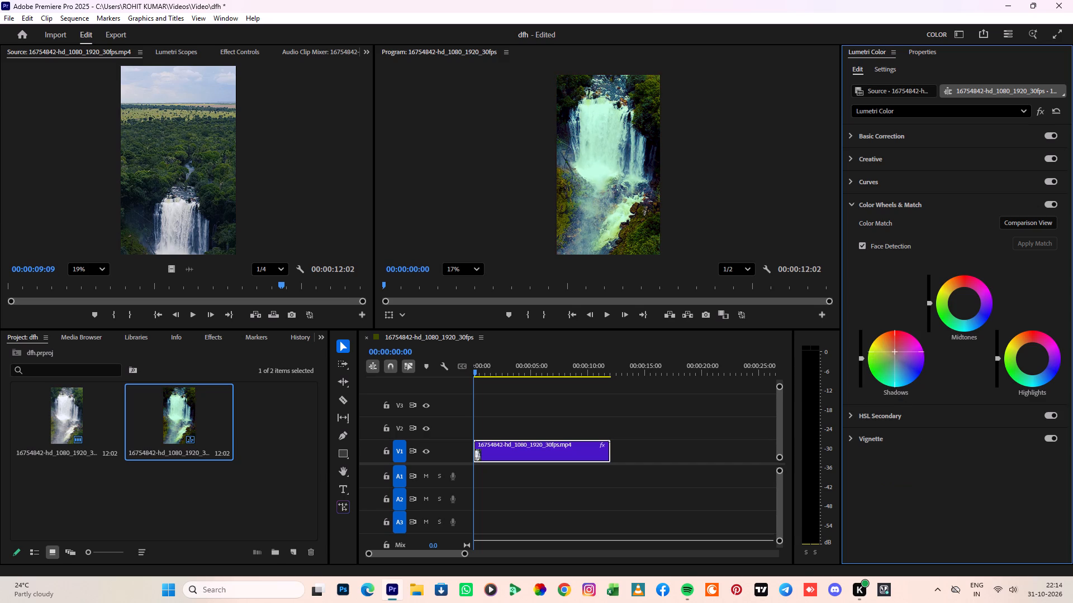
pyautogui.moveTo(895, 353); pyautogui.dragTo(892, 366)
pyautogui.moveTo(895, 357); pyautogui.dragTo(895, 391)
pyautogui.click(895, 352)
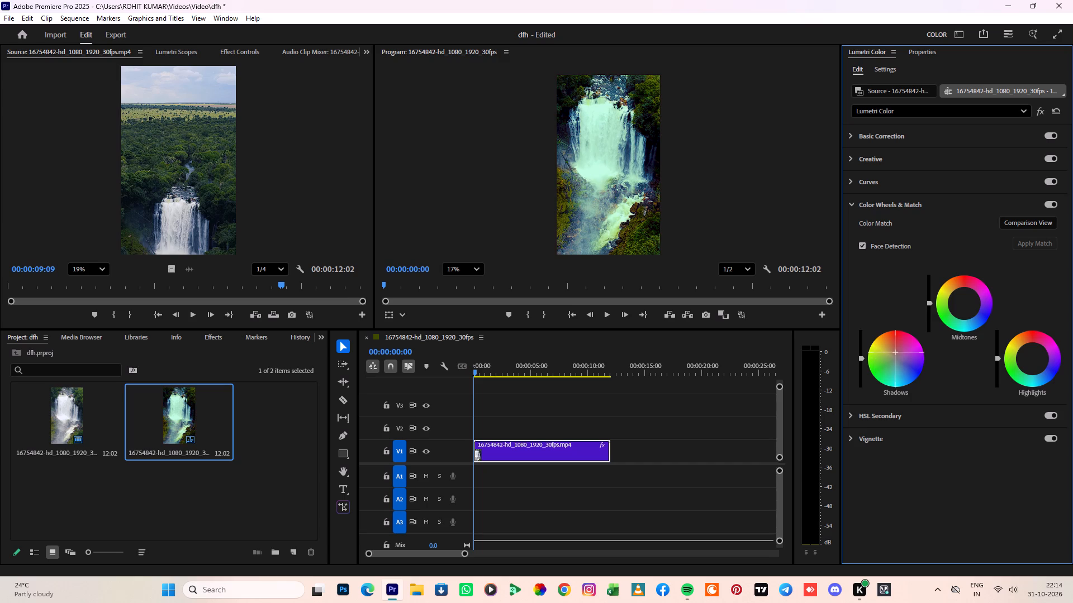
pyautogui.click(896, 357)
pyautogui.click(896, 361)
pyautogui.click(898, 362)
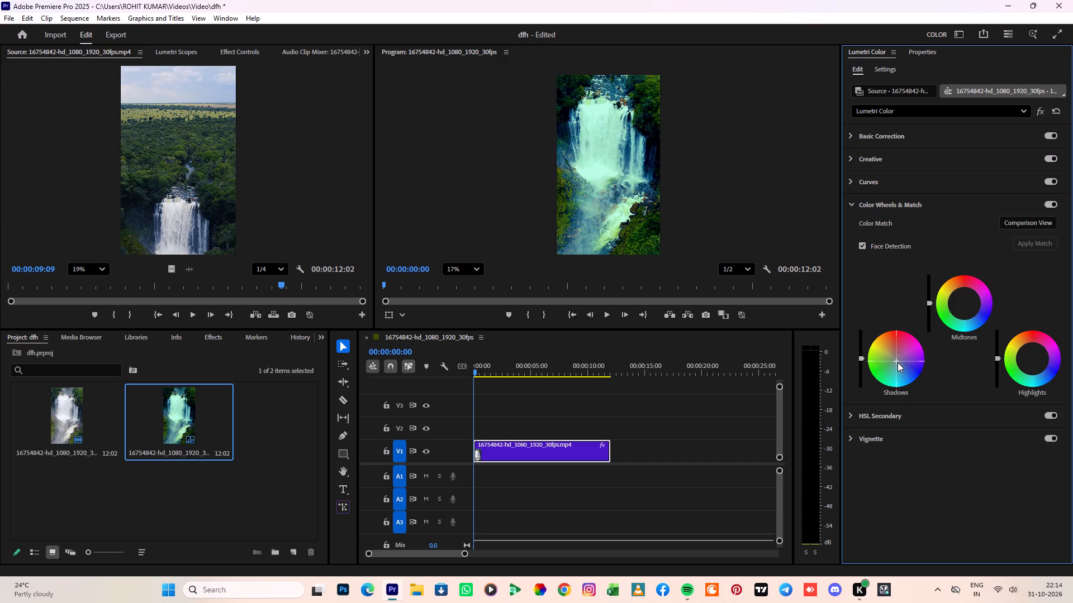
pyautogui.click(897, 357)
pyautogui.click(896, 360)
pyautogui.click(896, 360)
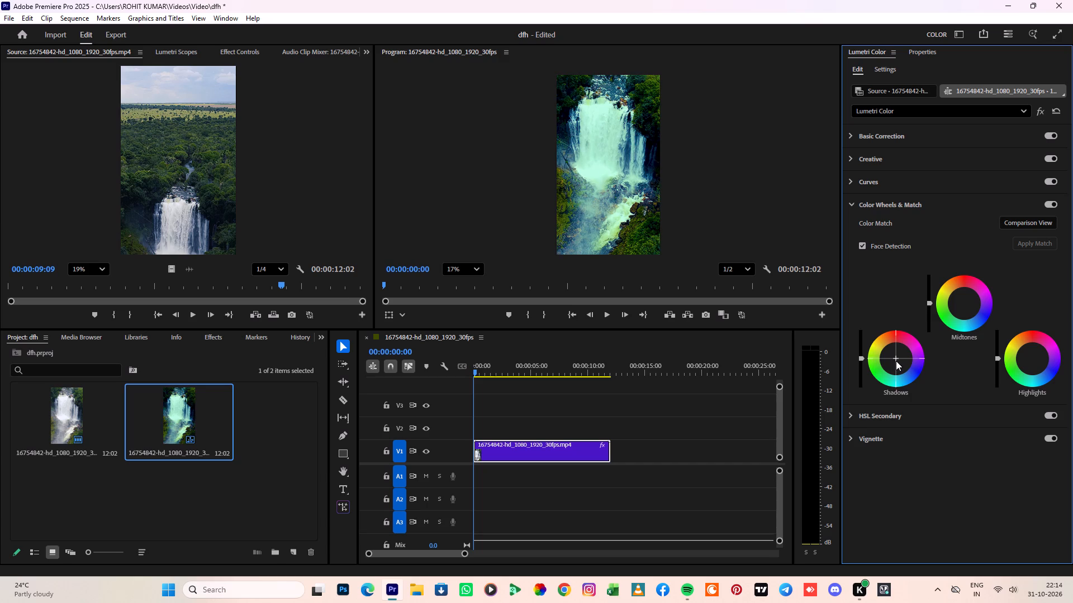
# Test blue and warm shadow tints, and settle the Shadows wheel just off centre toward green-cyan.
pyautogui.moveTo(896, 361); pyautogui.dragTo(900, 374)
pyautogui.click(903, 364)
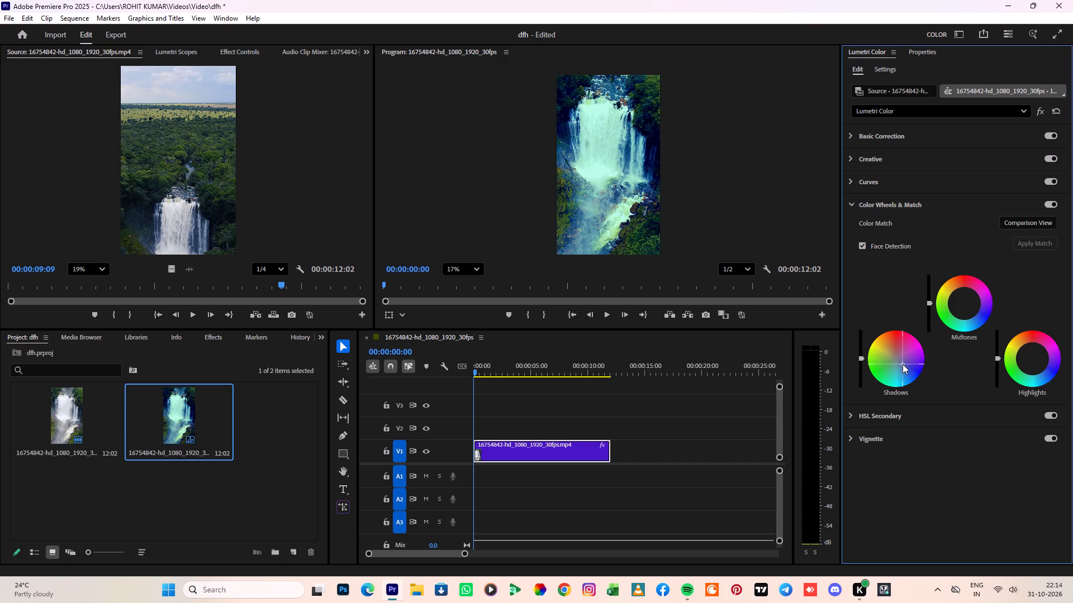
pyautogui.click(903, 364)
pyautogui.click(903, 360)
pyautogui.click(901, 358)
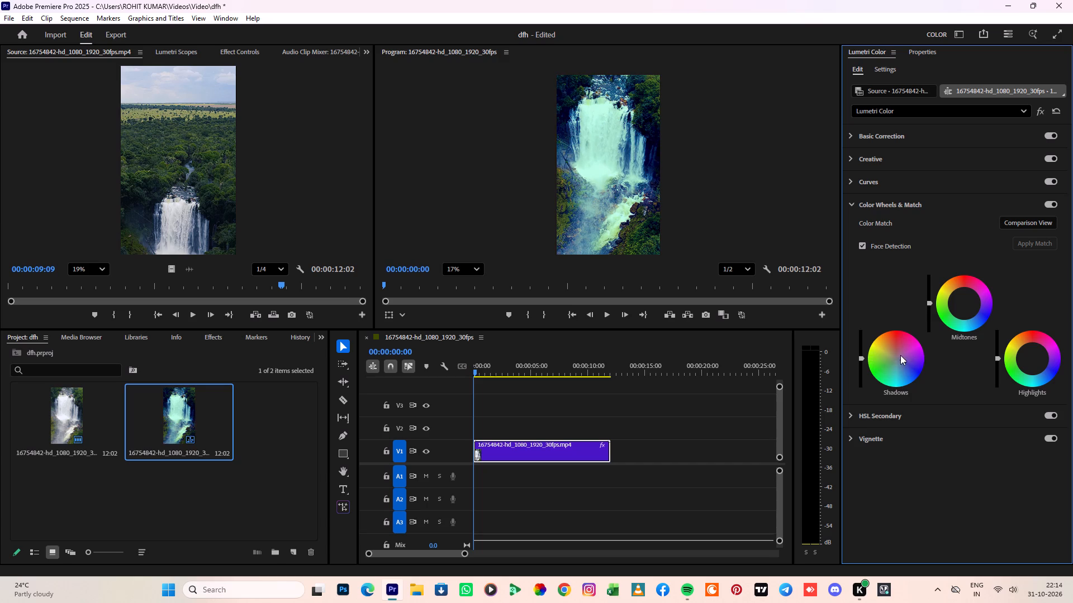
pyautogui.click(885, 352)
pyautogui.click(893, 362)
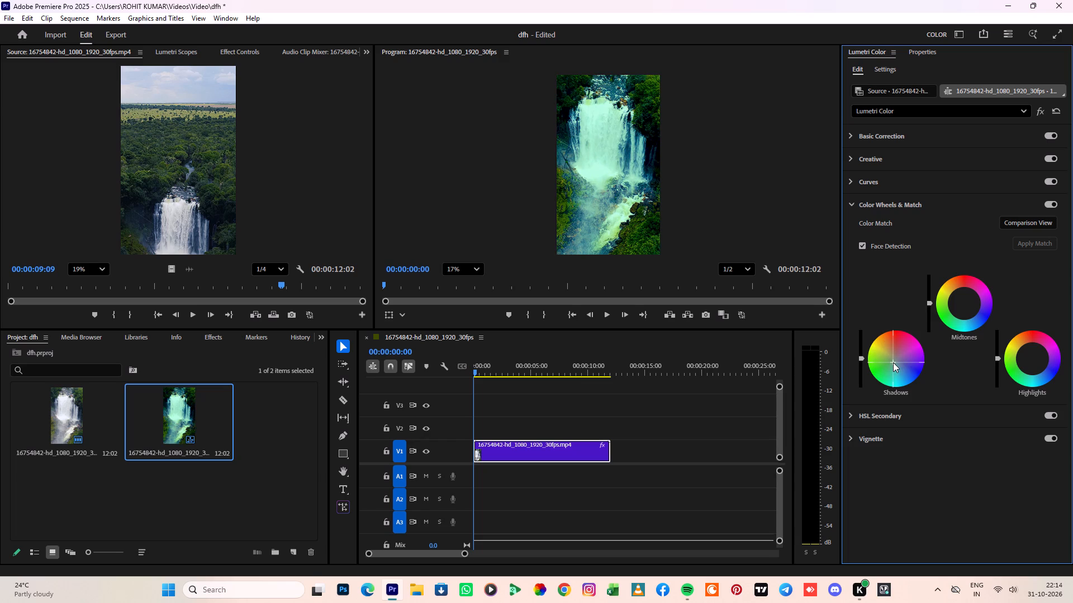
pyautogui.click(894, 362)
# Darken the shadows by lowering the Shadows wheel's luminance slider to nearly halfway between centre and minimum.
pyautogui.moveTo(861, 358); pyautogui.dragTo(863, 379)
pyautogui.moveTo(863, 379); pyautogui.dragTo(858, 474)
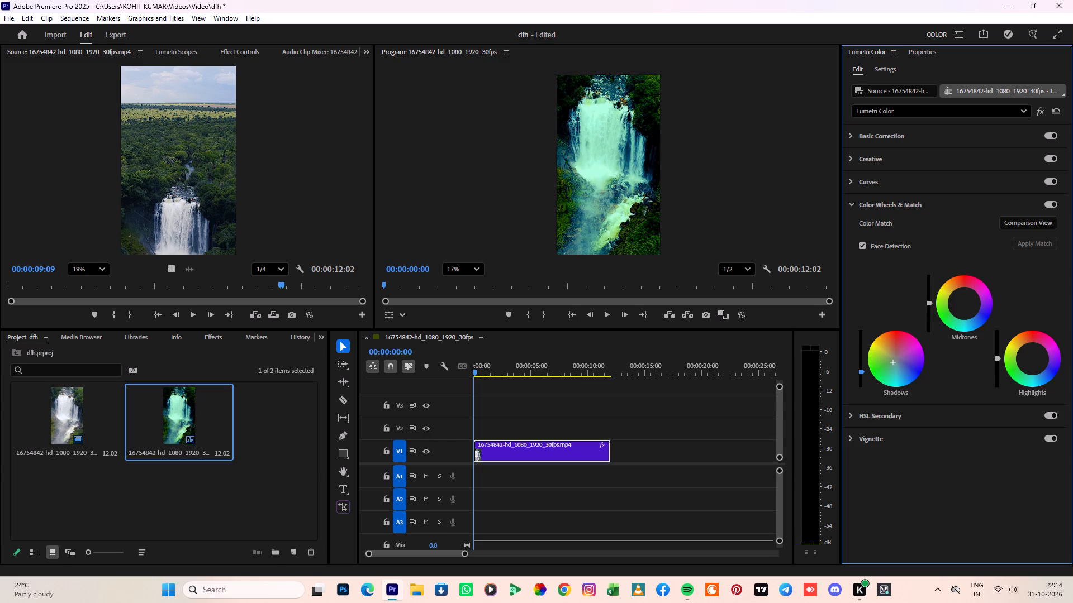
pyautogui.moveTo(858, 474); pyautogui.dragTo(859, 470)
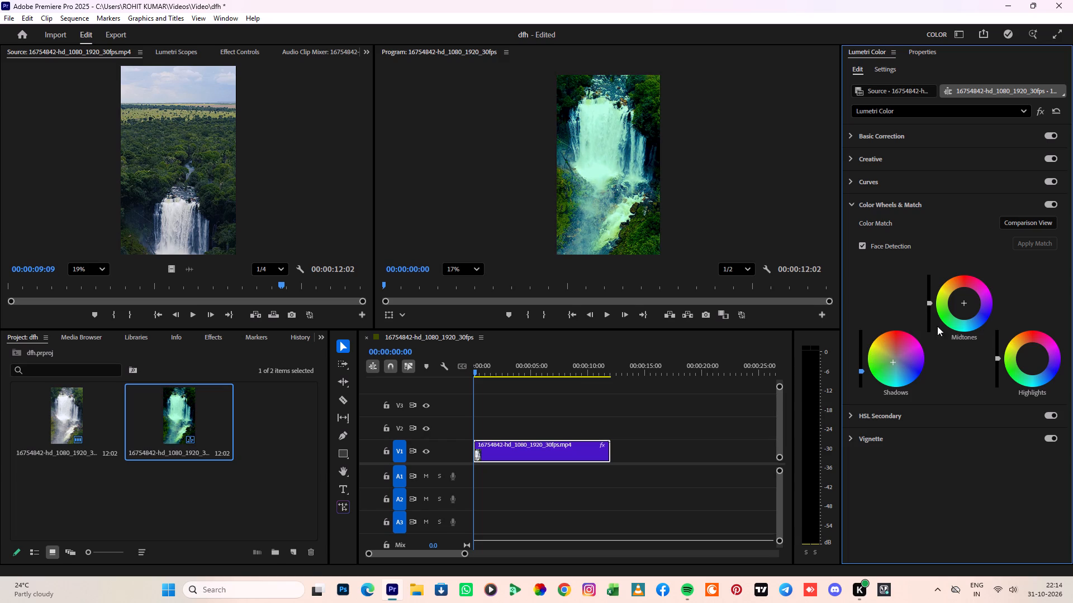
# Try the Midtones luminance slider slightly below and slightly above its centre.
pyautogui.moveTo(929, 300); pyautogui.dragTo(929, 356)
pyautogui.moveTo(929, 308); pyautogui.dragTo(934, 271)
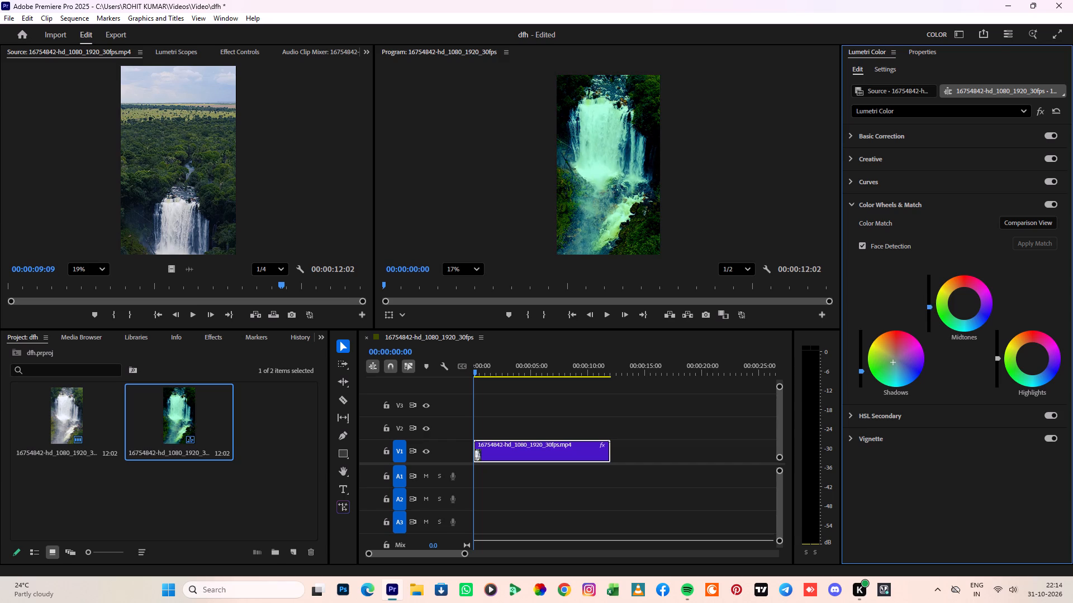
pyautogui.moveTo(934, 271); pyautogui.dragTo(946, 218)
# Compare warm and red midtone tints, and settle the Midtones wheel slightly off centre toward green-cyan.
pyautogui.click(952, 277)
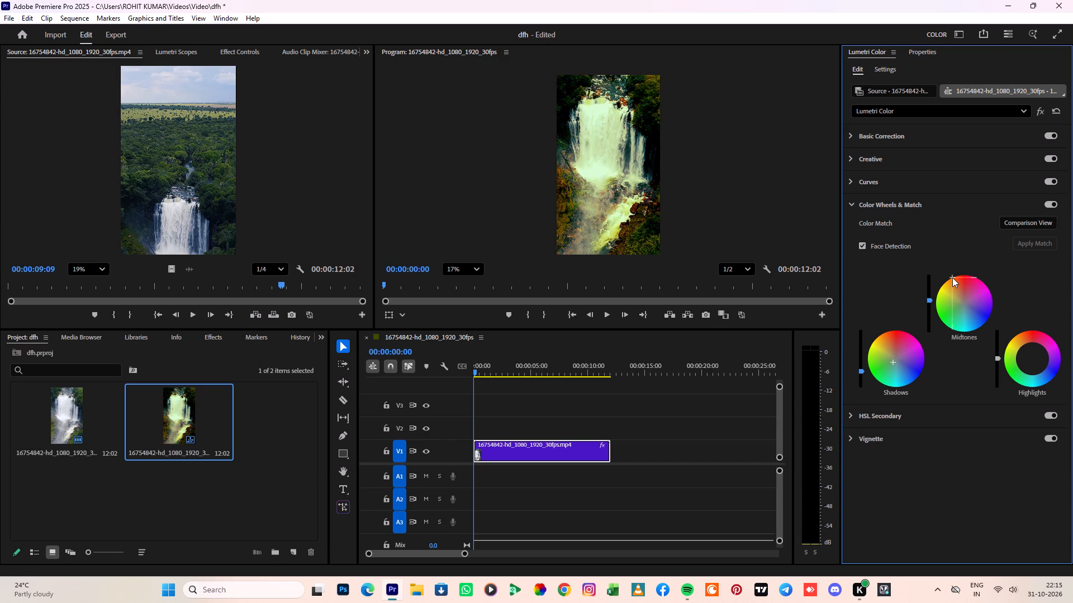
pyautogui.click(968, 291)
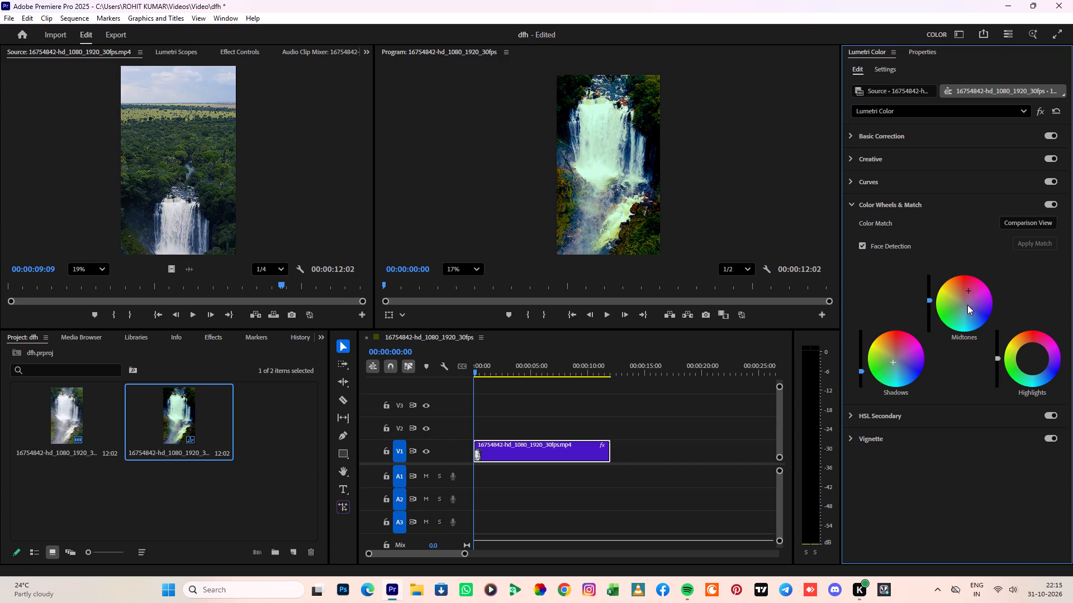
pyautogui.click(967, 305)
pyautogui.click(959, 307)
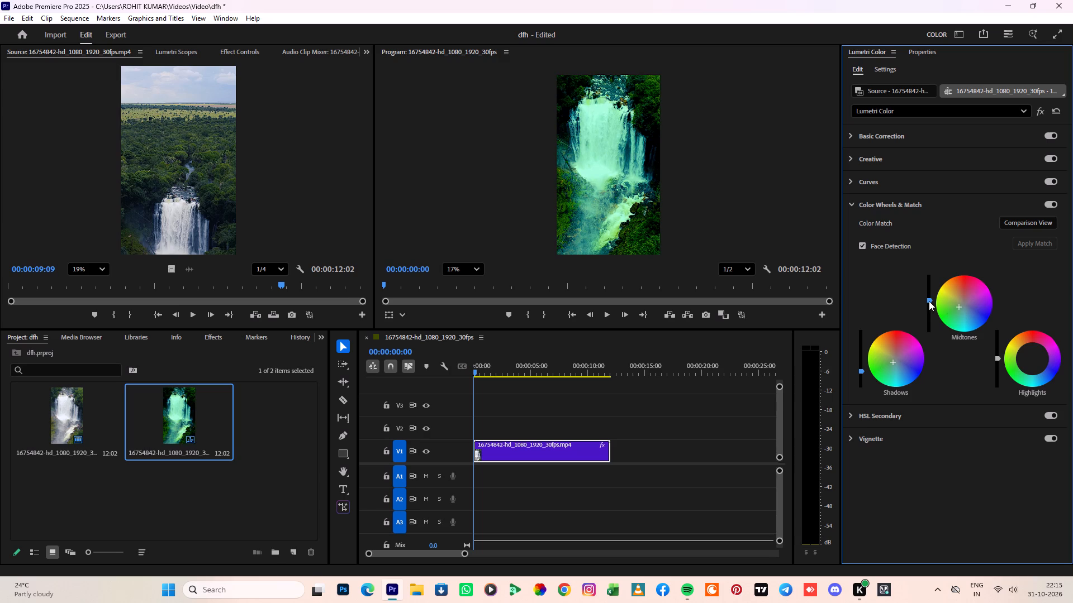
# Lower the Midtones luminance slider moderately below centre and briefly play the sequence to check the grade.
pyautogui.moveTo(929, 301); pyautogui.dragTo(929, 422)
pyautogui.click(609, 310)
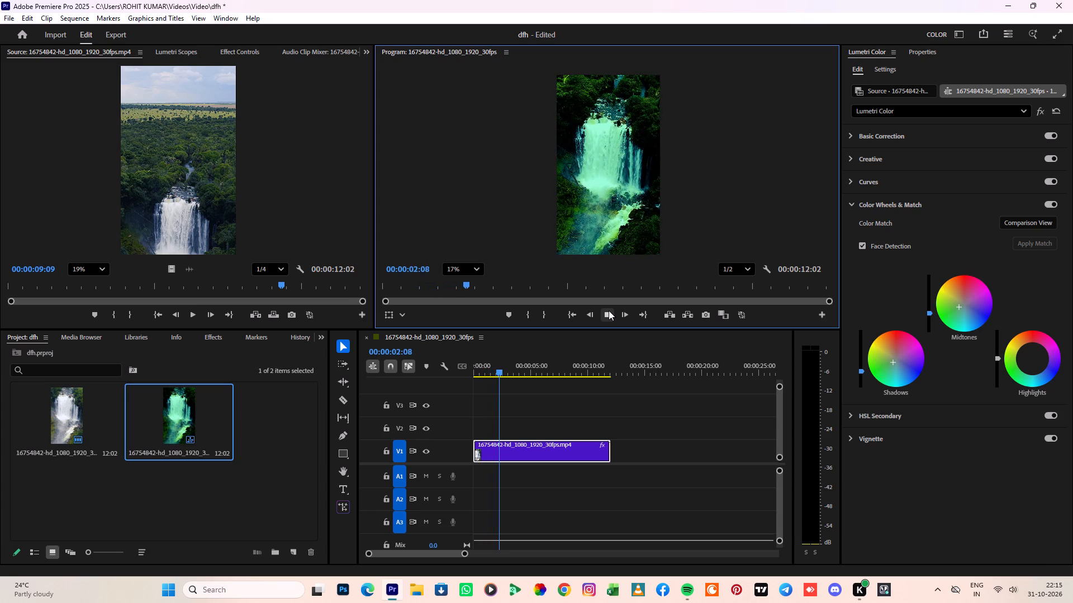
pyautogui.click(609, 310)
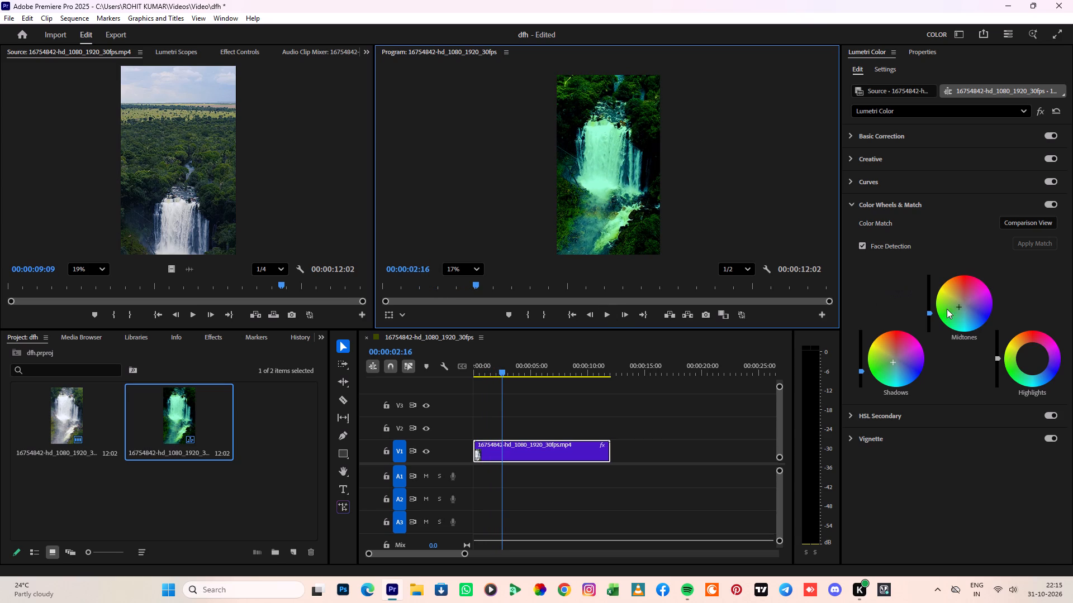
# Try a strong green highlight tint, and set the Highlights wheel moderately toward blue.
pyautogui.click(1013, 363)
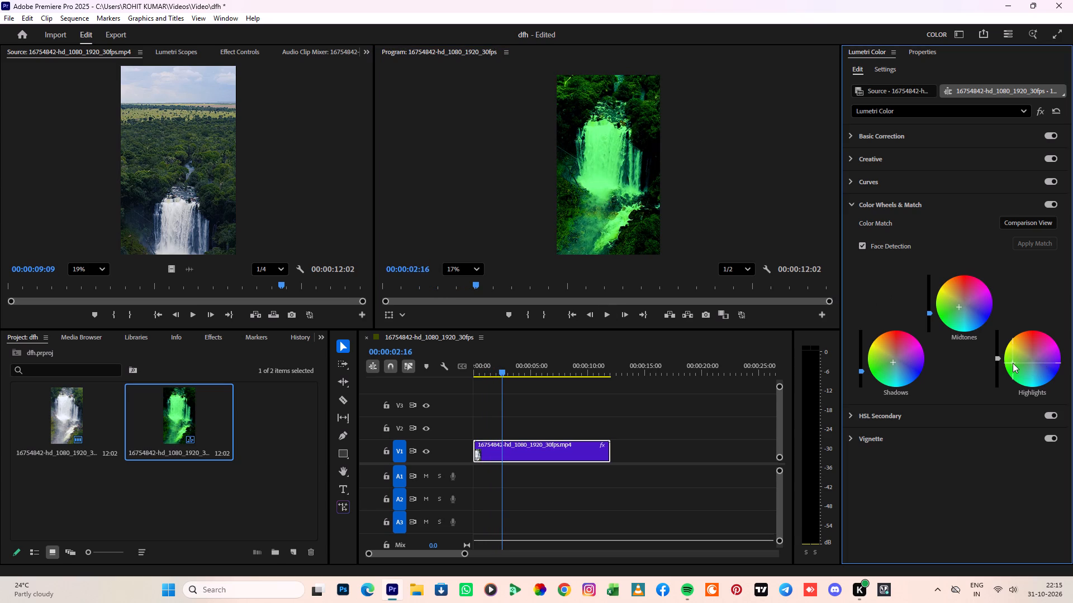
pyautogui.click(1043, 366)
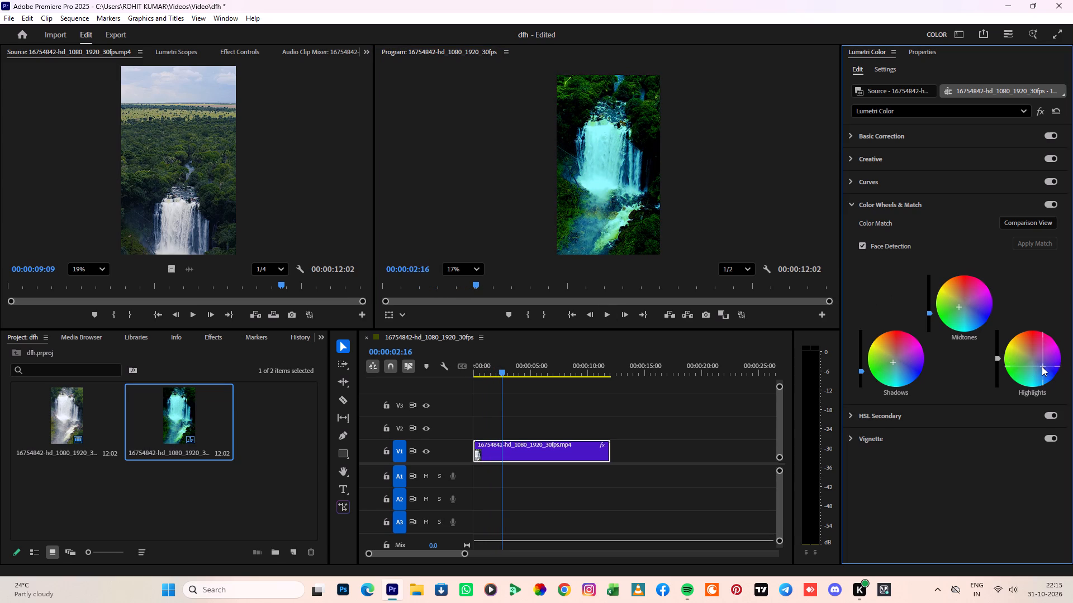
# Lower the Highlights luminance slider moderately below centre and play a short stretch of the sequence to check the grade.
pyautogui.moveTo(1000, 357); pyautogui.dragTo(1001, 408)
pyautogui.moveTo(1001, 408); pyautogui.dragTo(1003, 421)
pyautogui.moveTo(1000, 356); pyautogui.dragTo(1001, 395)
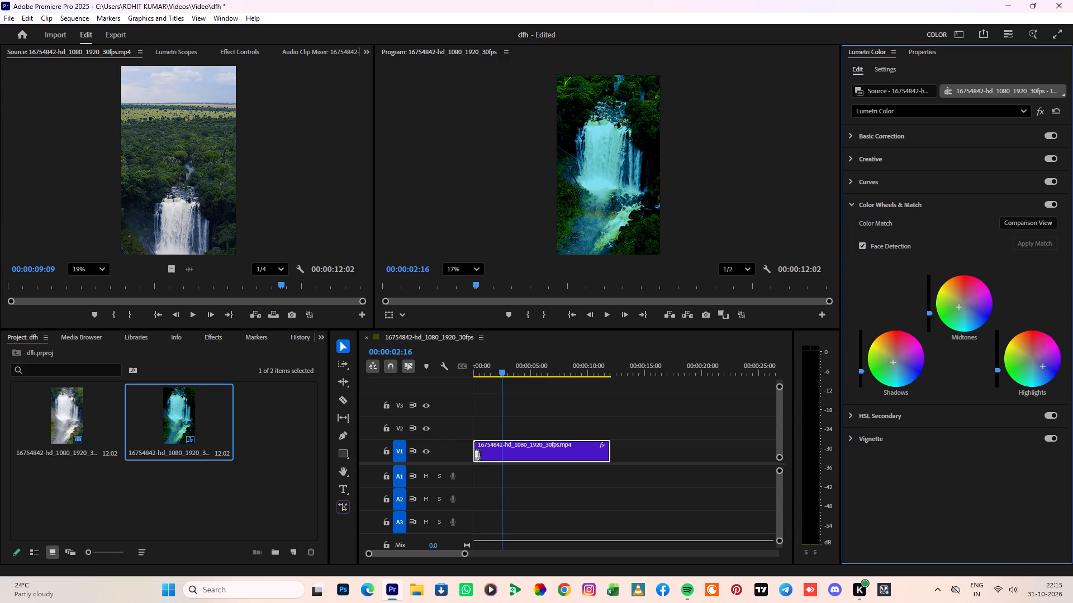
pyautogui.moveTo(1001, 395); pyautogui.dragTo(995, 375)
pyautogui.click(606, 311)
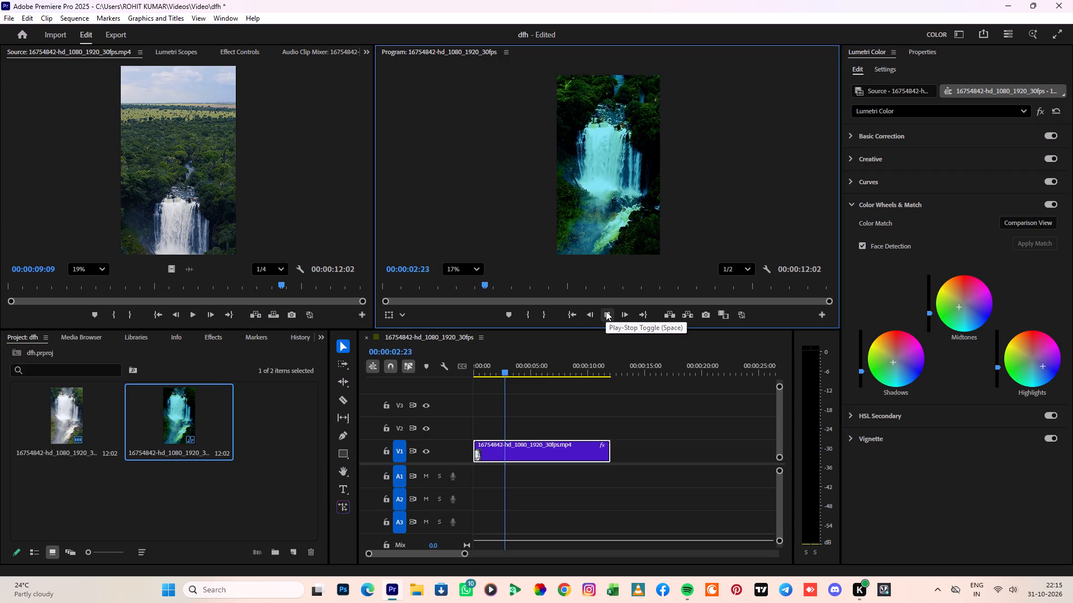
pyautogui.click(606, 311)
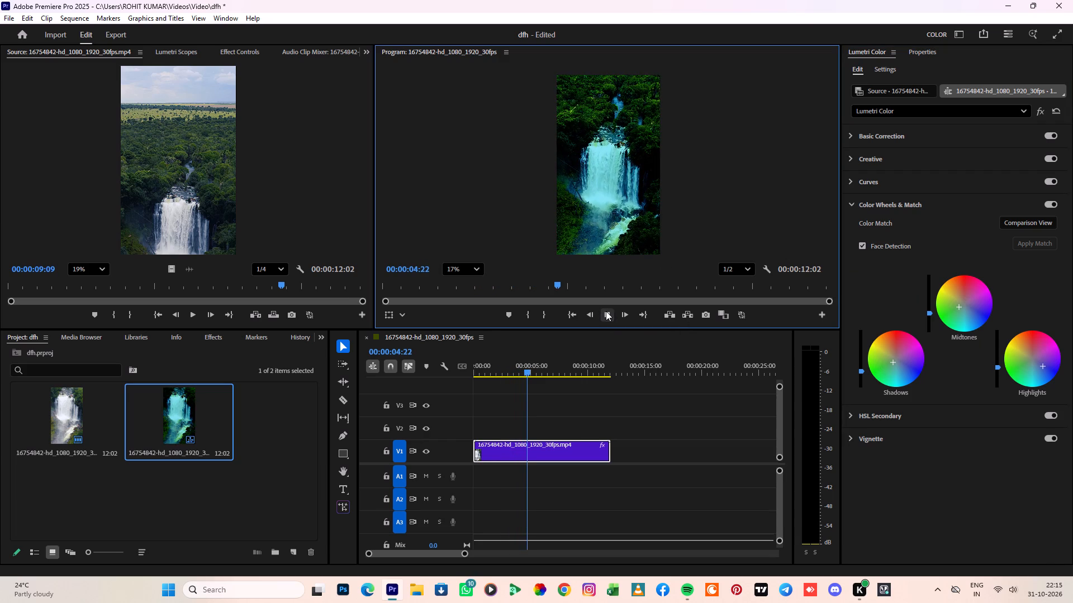
# Open HSL Secondary, set the key colour to blue, and slightly widen the lower edge of its hue range.
pyautogui.click(866, 415)
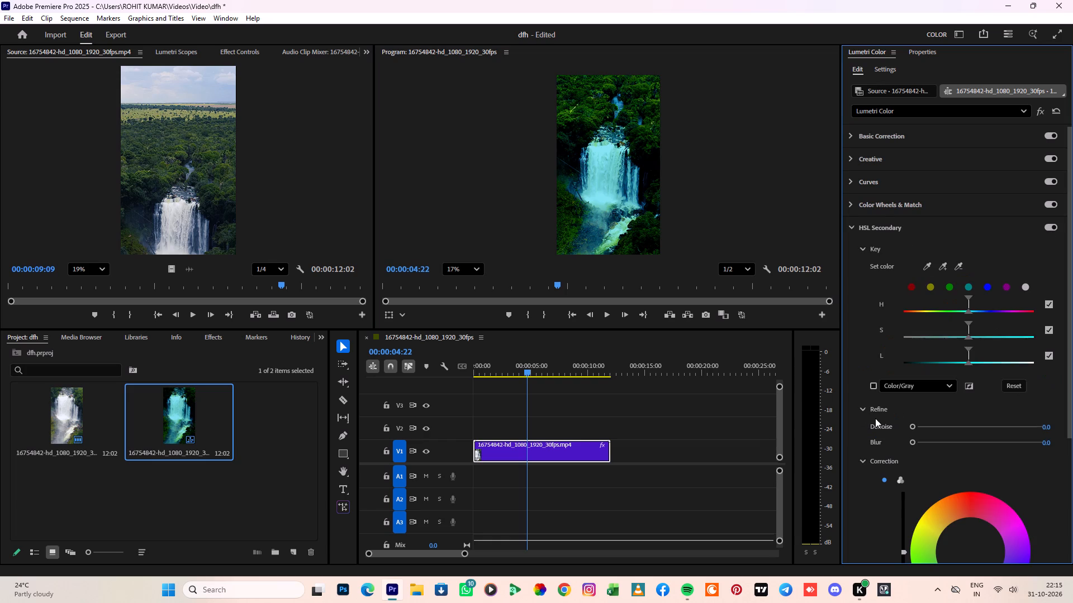
pyautogui.click(982, 285)
pyautogui.click(990, 289)
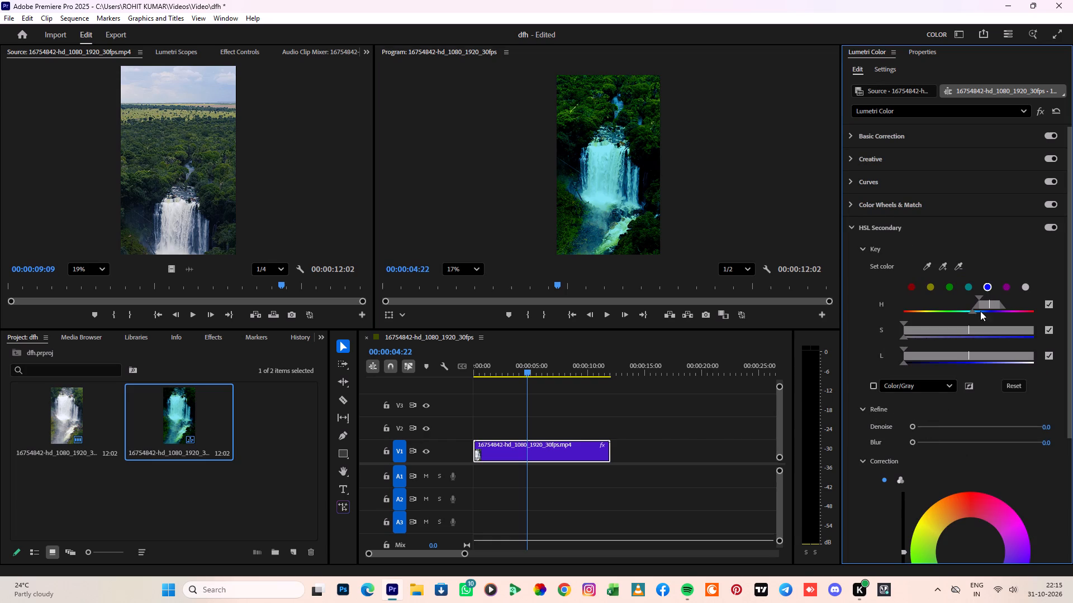
pyautogui.click(974, 311)
# Raise the HSL Secondary Denoise value to about 37.2 to refine the blue key.
pyautogui.click(918, 424)
pyautogui.click(928, 426)
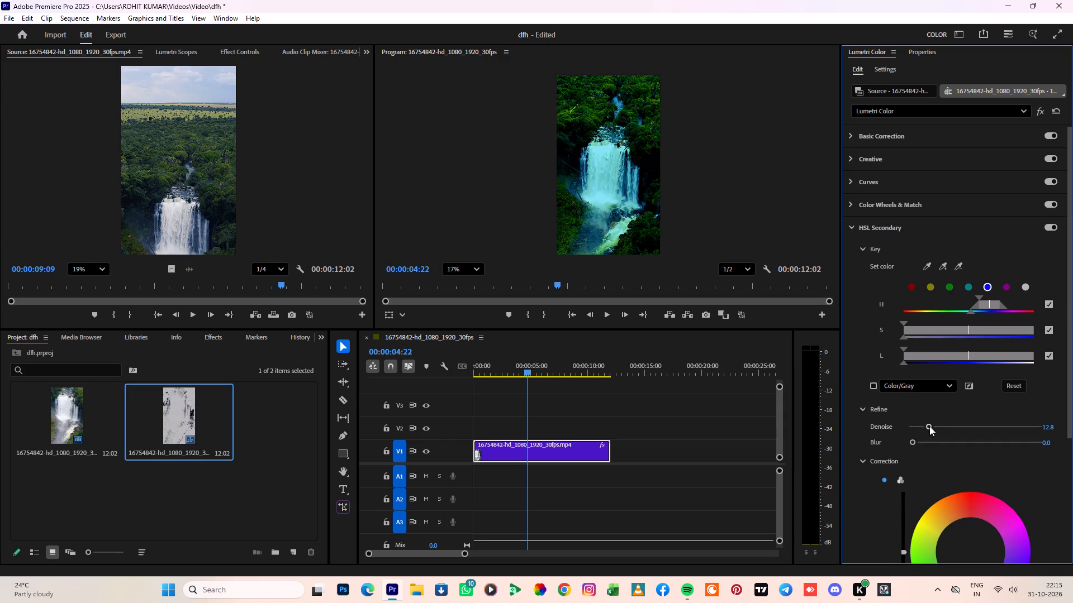
pyautogui.click(929, 426)
pyautogui.click(932, 426)
pyautogui.click(935, 427)
pyautogui.moveTo(935, 425); pyautogui.dragTo(971, 432)
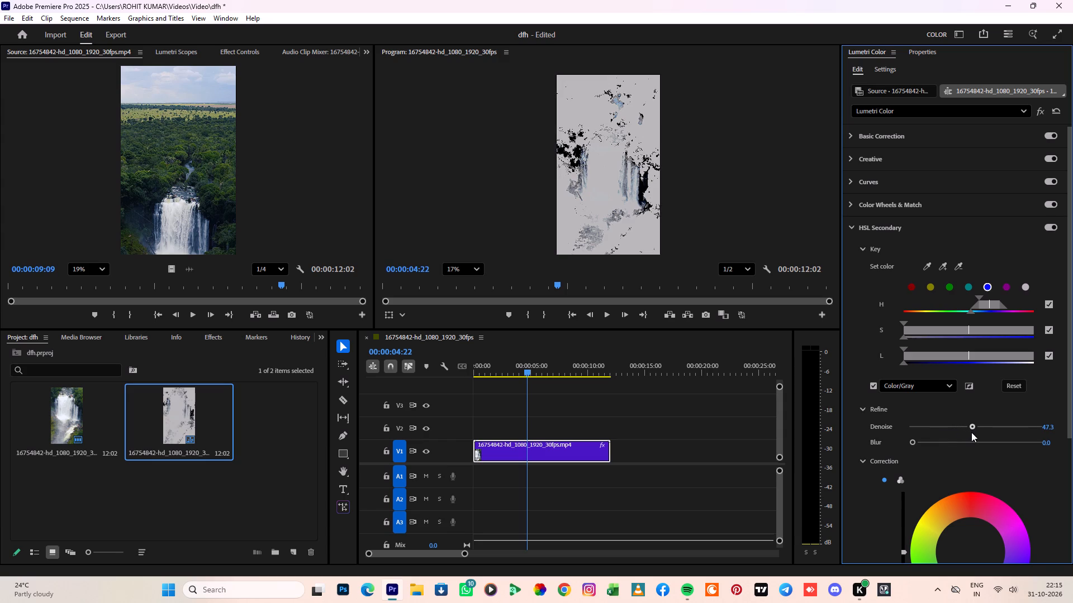
pyautogui.moveTo(971, 432); pyautogui.dragTo(958, 435)
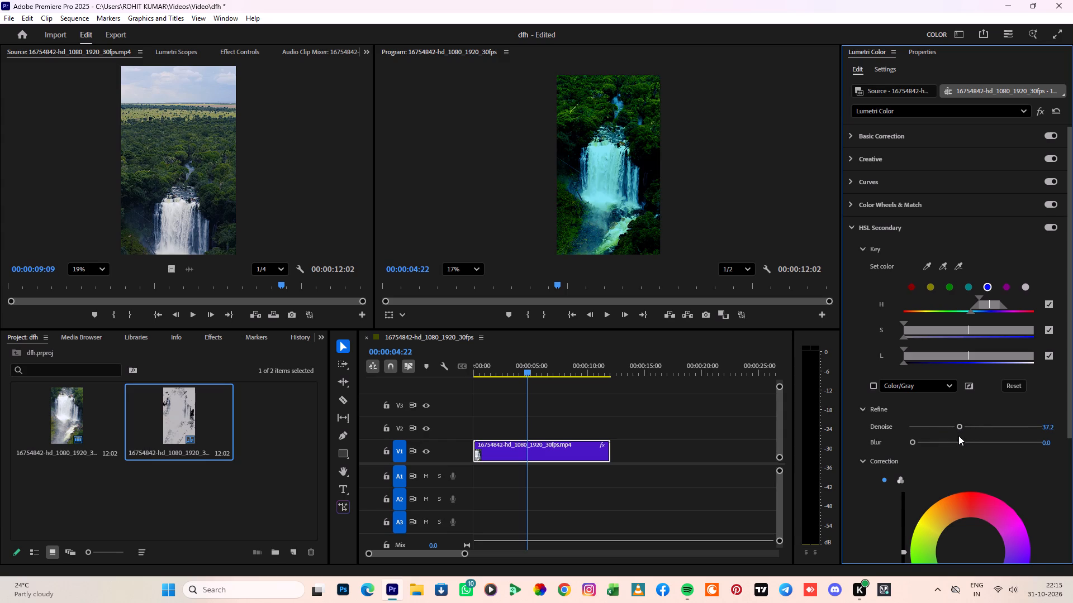
# Set the HSL Secondary Blur to about 16.1 and briefly play the sequence to check the grade.
pyautogui.moveTo(915, 443); pyautogui.dragTo(960, 449)
pyautogui.moveTo(960, 449); pyautogui.dragTo(994, 450)
pyautogui.moveTo(960, 441); pyautogui.dragTo(1017, 441)
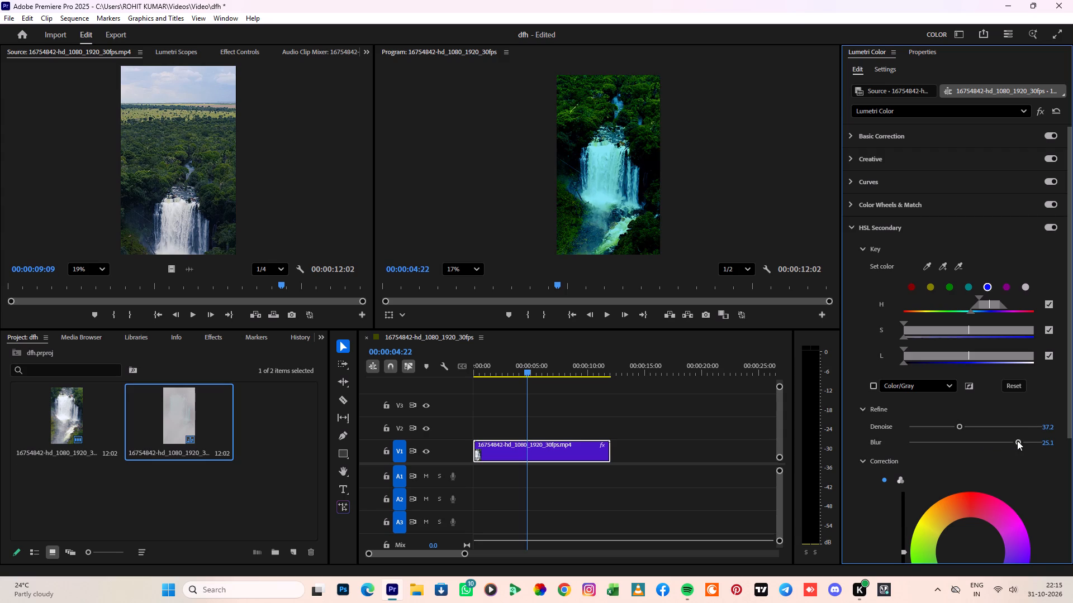
pyautogui.moveTo(1017, 441); pyautogui.dragTo(979, 444)
pyautogui.click(613, 313)
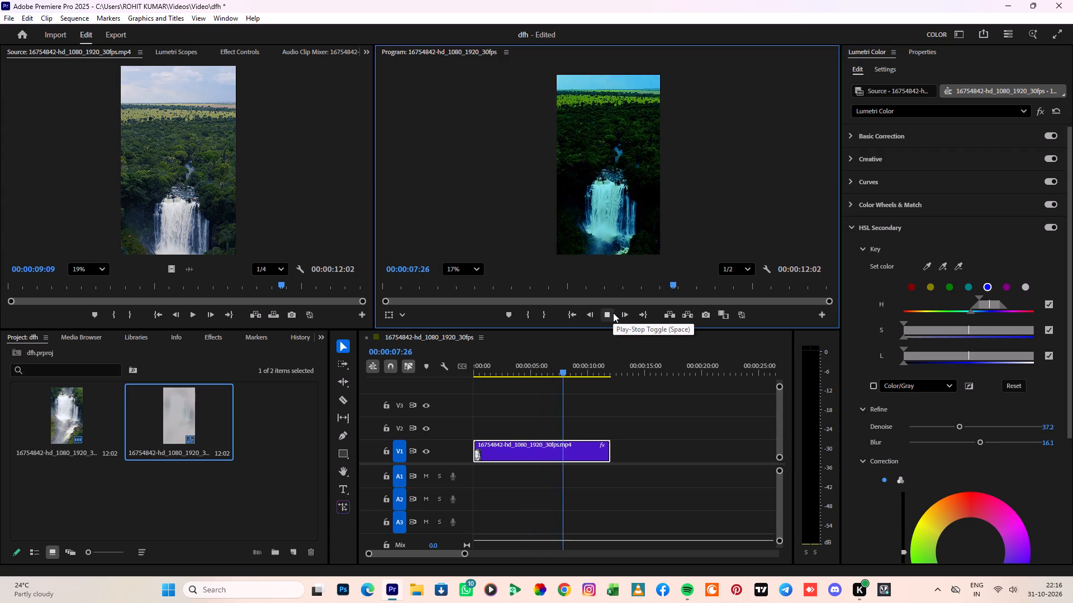
pyautogui.click(613, 313)
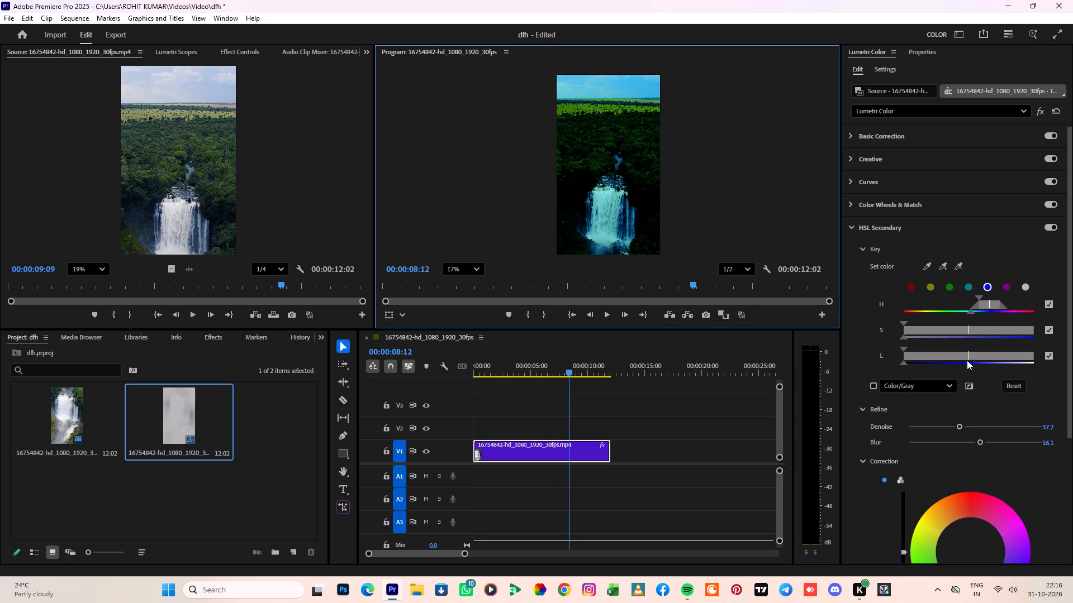
# Try a strong green tint on the HSL Secondary correction wheel, and raise its luminance slider slightly above centre.
pyautogui.scroll(-2, 906, 466)
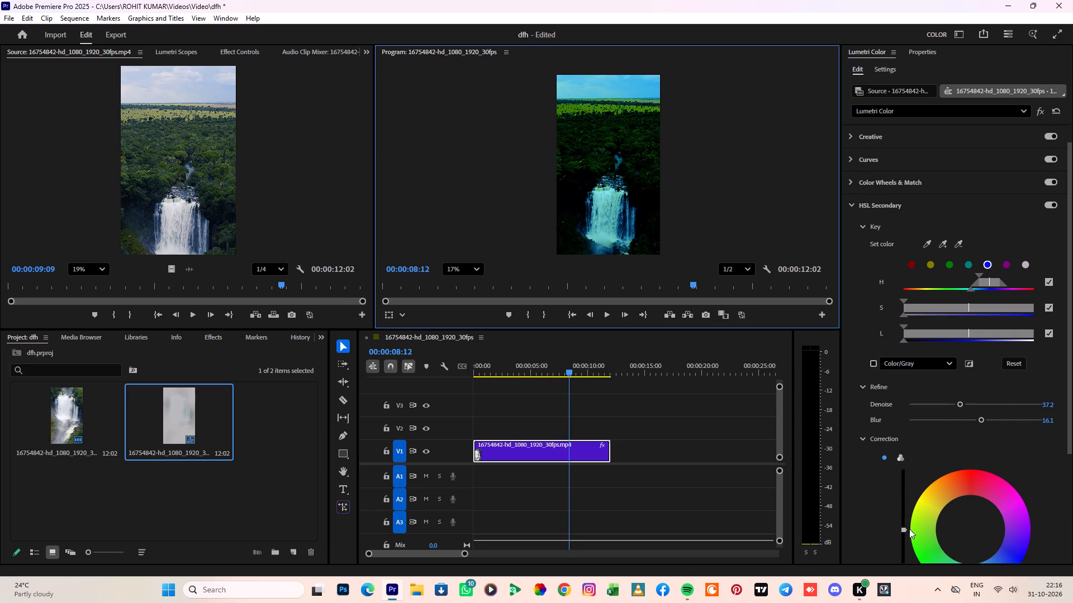
pyautogui.moveTo(906, 531); pyautogui.dragTo(911, 453)
pyautogui.click(922, 544)
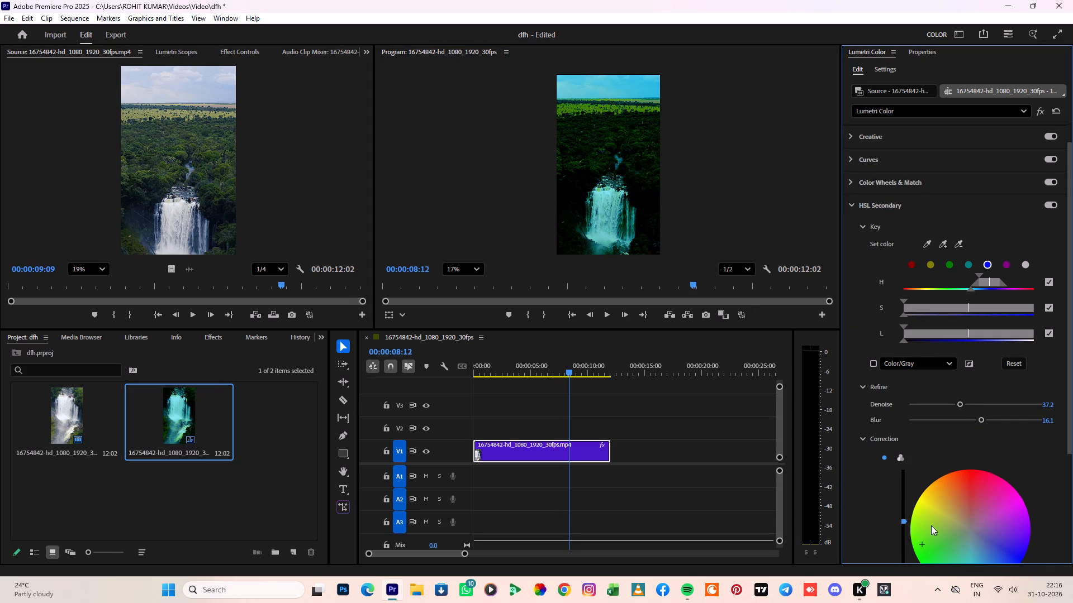
pyautogui.scroll(-1, 905, 520)
pyautogui.moveTo(905, 520); pyautogui.dragTo(905, 477)
pyautogui.moveTo(904, 508); pyautogui.dragTo(904, 468)
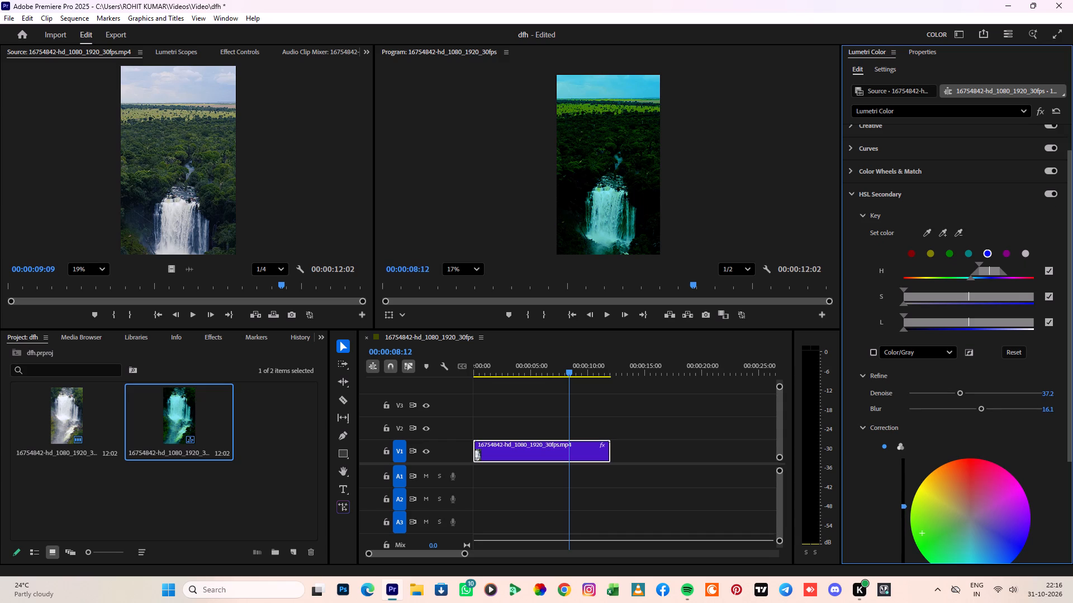
pyautogui.moveTo(904, 468); pyautogui.dragTo(904, 518)
pyautogui.moveTo(904, 518); pyautogui.dragTo(904, 355)
# Try a blue tint on the HSL Secondary correction wheel, and settle it slightly off centre toward green.
pyautogui.click(1006, 551)
pyautogui.click(960, 532)
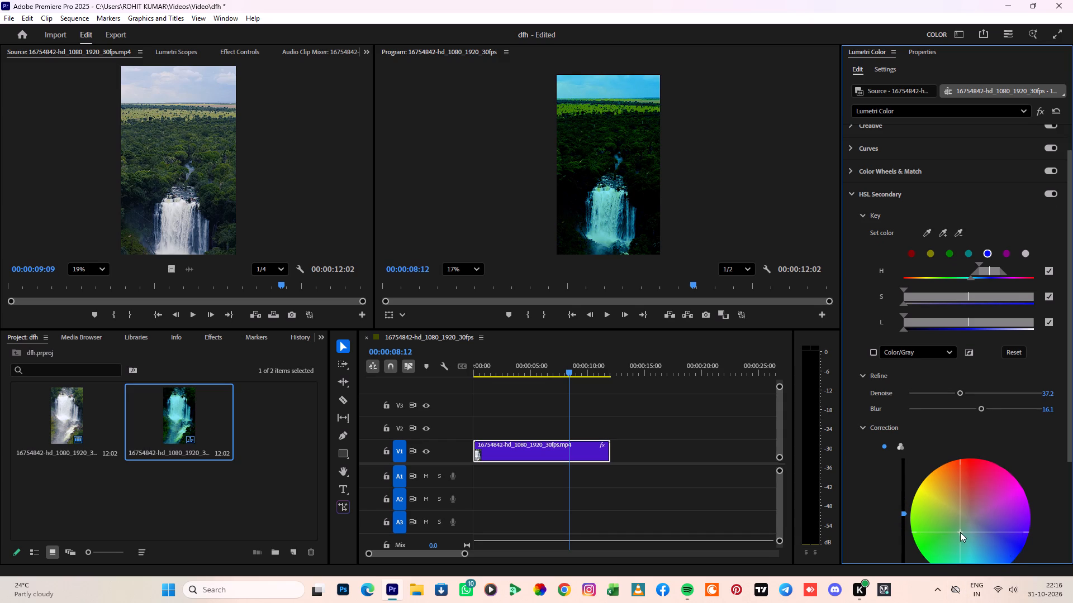
pyautogui.click(962, 524)
pyautogui.click(954, 524)
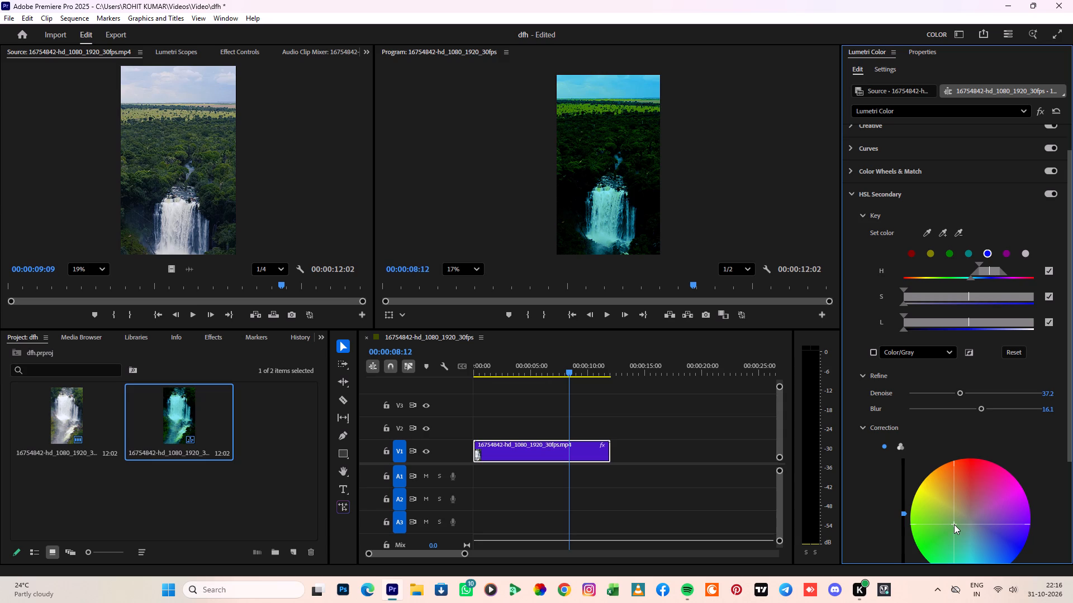
pyautogui.click(957, 523)
# Play the graded sequence, the original source clip and the sequence again to compare the grade.
pyautogui.click(608, 315)
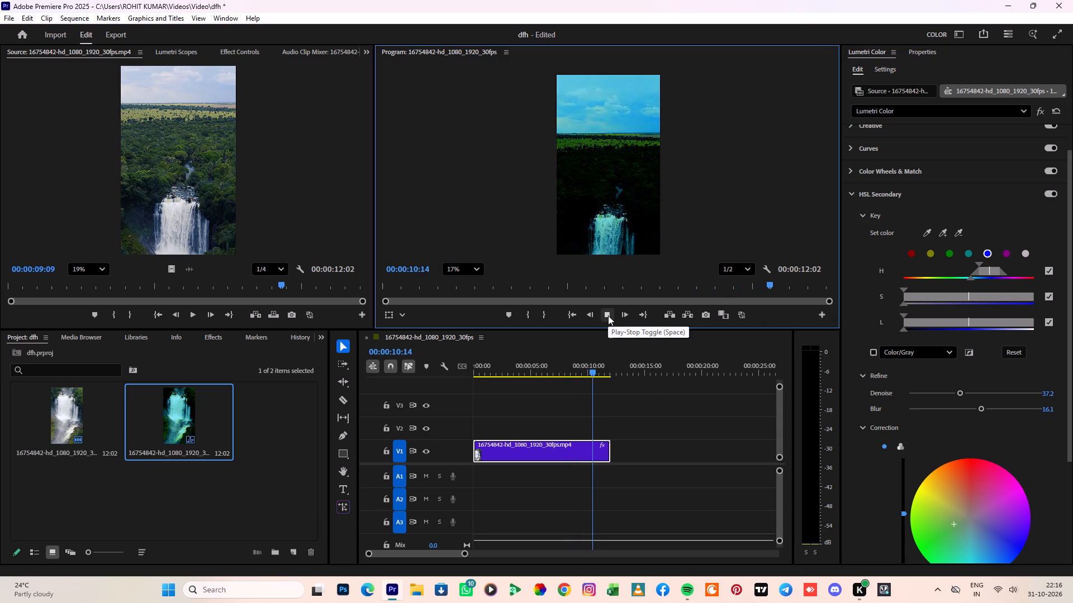
pyautogui.click(198, 315)
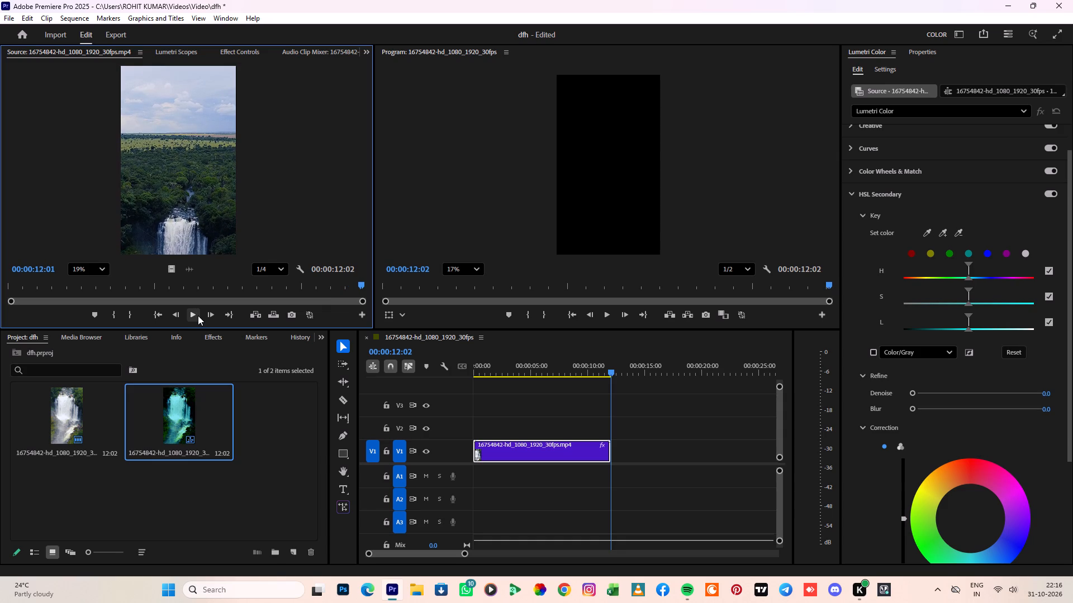
pyautogui.click(602, 315)
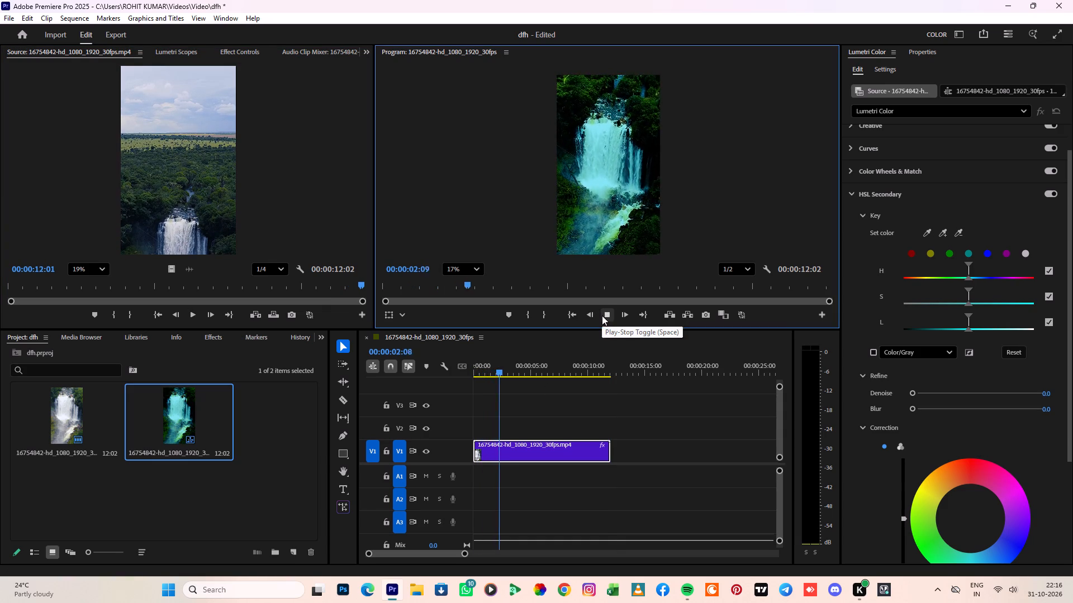
pyautogui.click(602, 315)
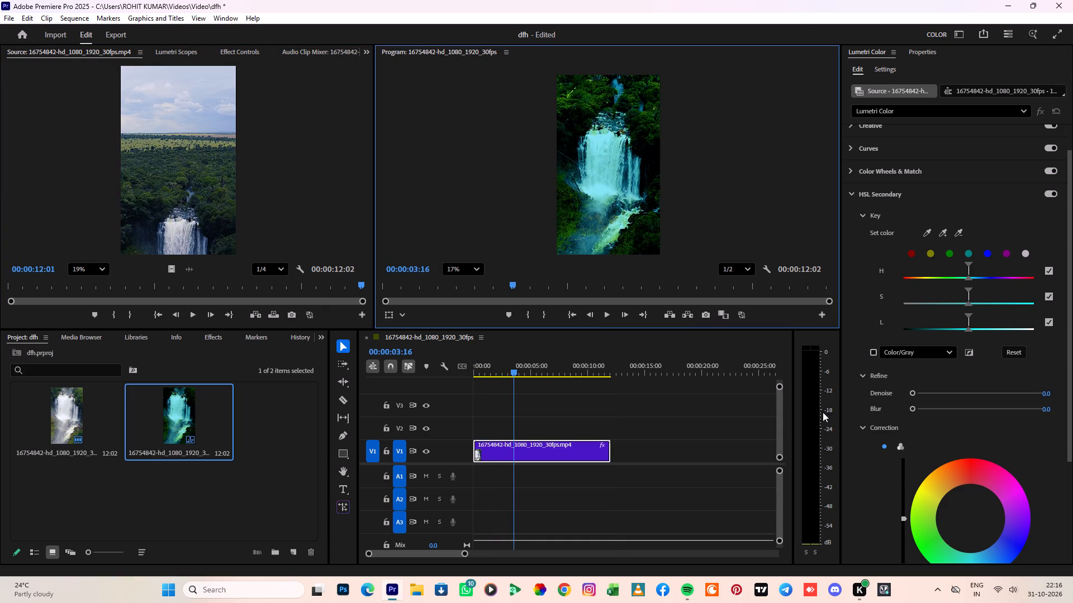
# Lower the HSL Secondary Contrast to about -46.9 on the source clip's Lumetri correction.
pyautogui.scroll(-12, 932, 511)
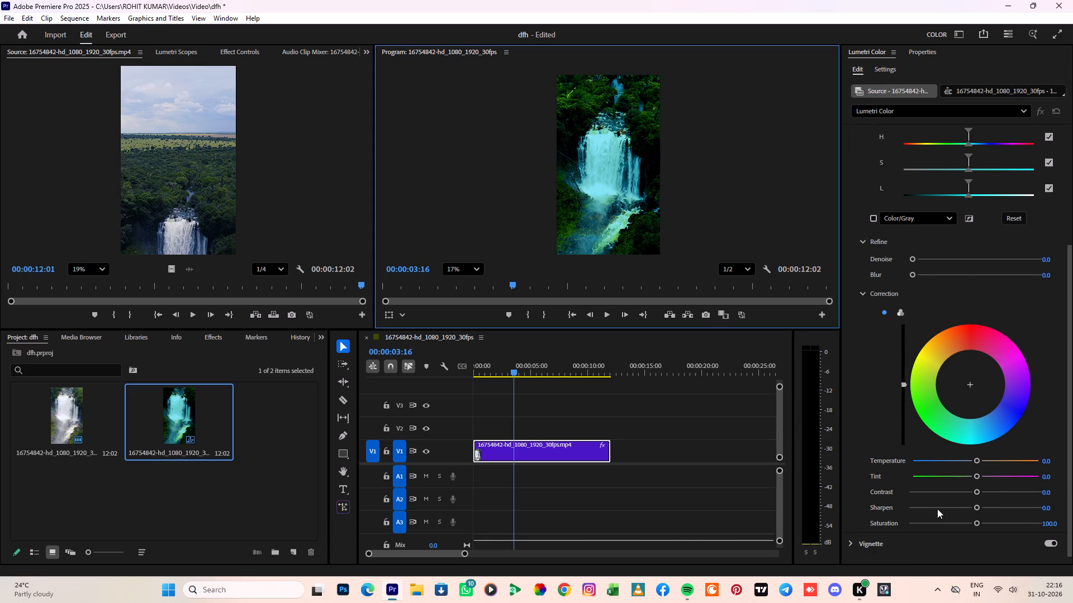
pyautogui.moveTo(977, 491); pyautogui.dragTo(943, 495)
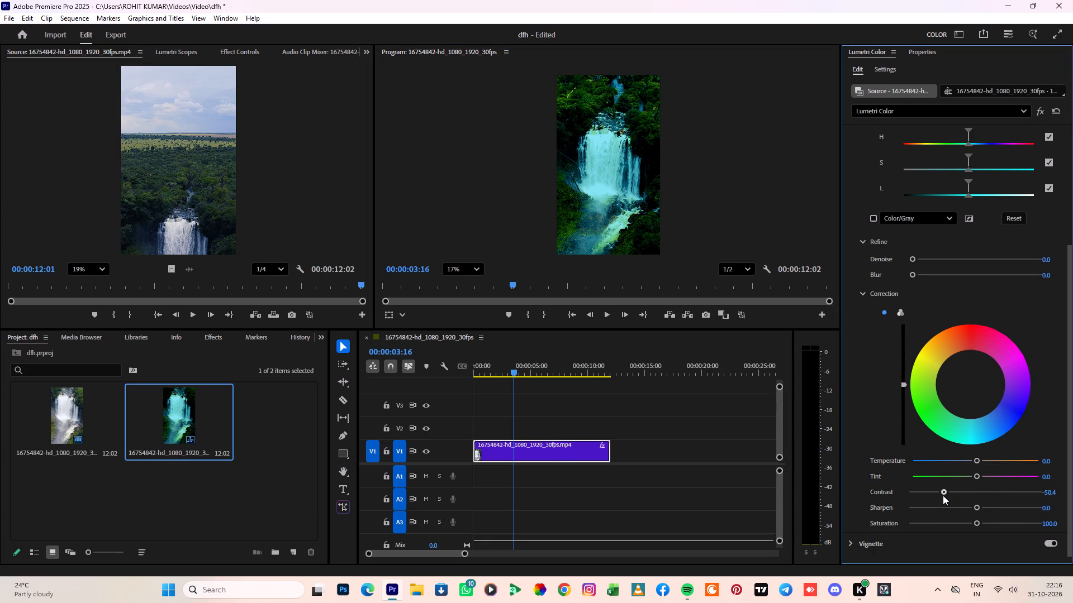
pyautogui.moveTo(943, 495); pyautogui.dragTo(945, 495)
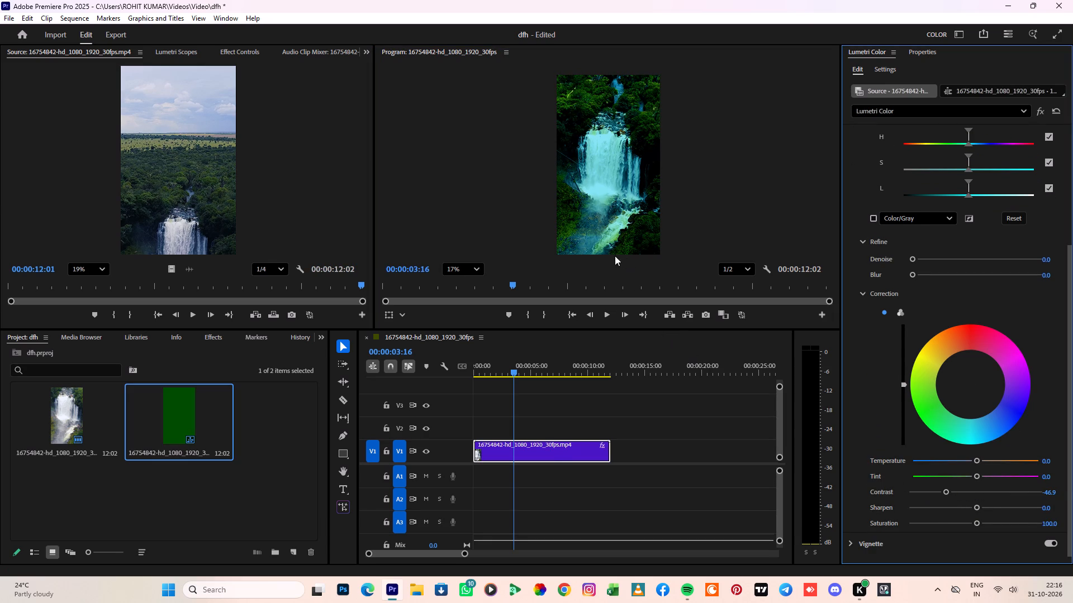
# Select the waterfall clip on V1 and set its HSL Secondary Contrast to about 38.1.
pyautogui.click(586, 225)
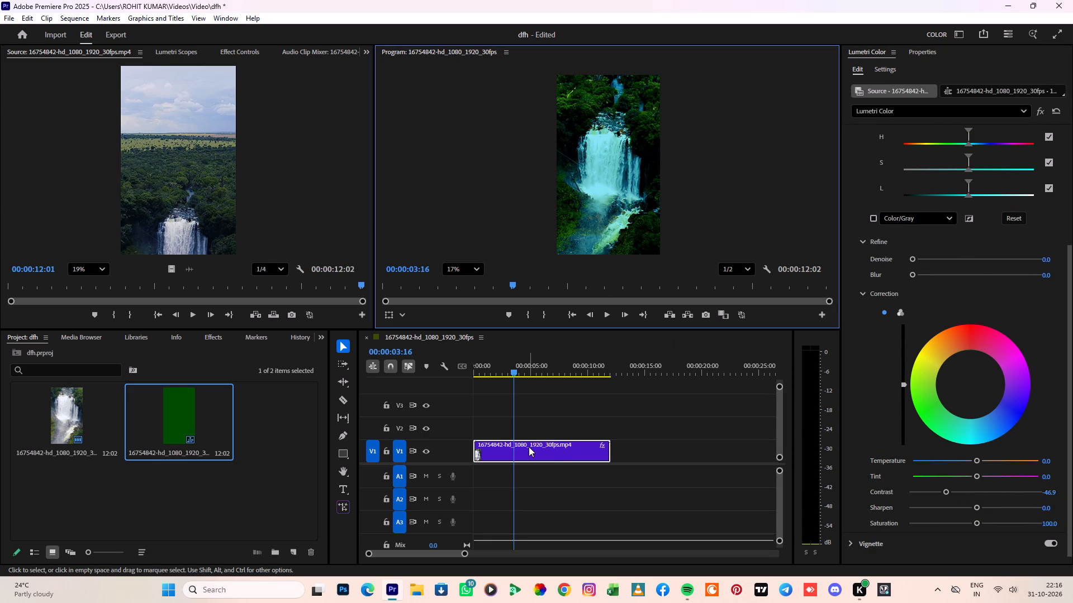
pyautogui.click(529, 447)
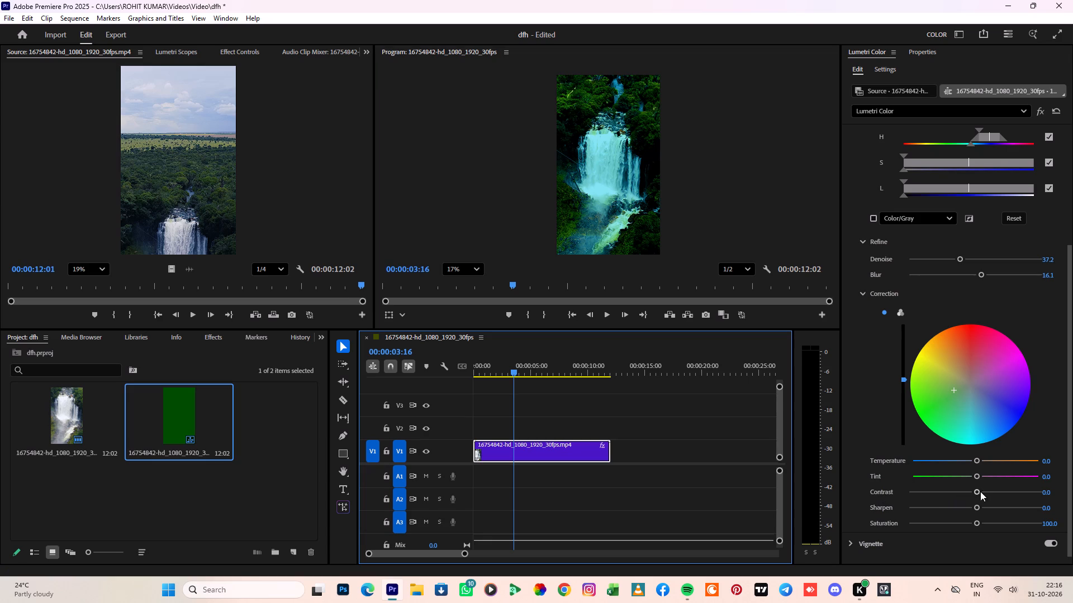
pyautogui.moveTo(980, 491); pyautogui.dragTo(946, 492)
pyautogui.moveTo(946, 492); pyautogui.dragTo(999, 498)
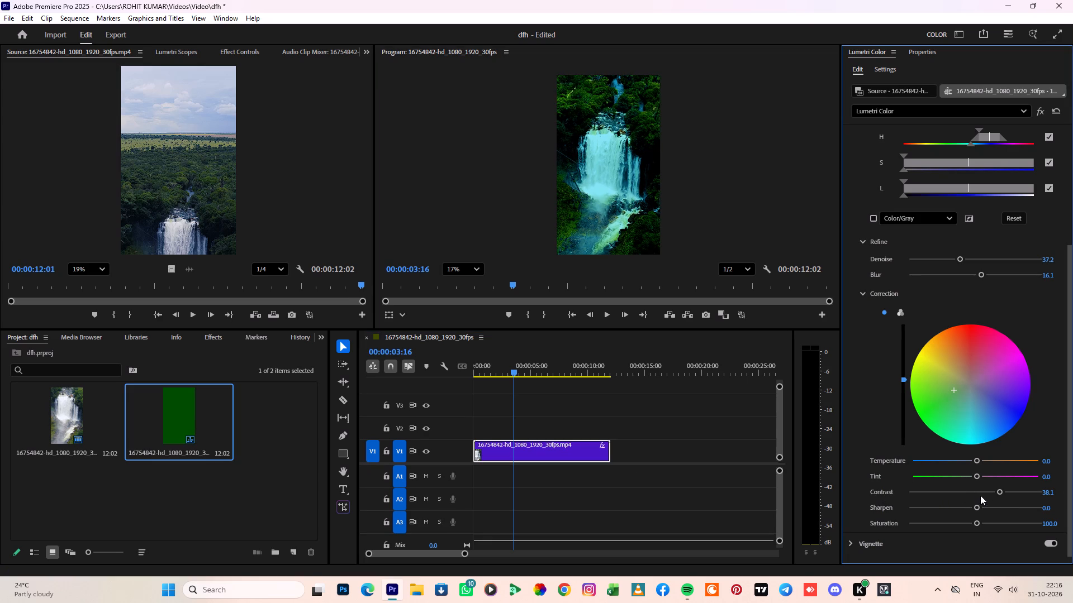
# Try a green HSL Secondary Tint on the clip, and settle Tint at about 2.7 and Temperature at about 0.9.
pyautogui.moveTo(973, 476); pyautogui.dragTo(948, 485)
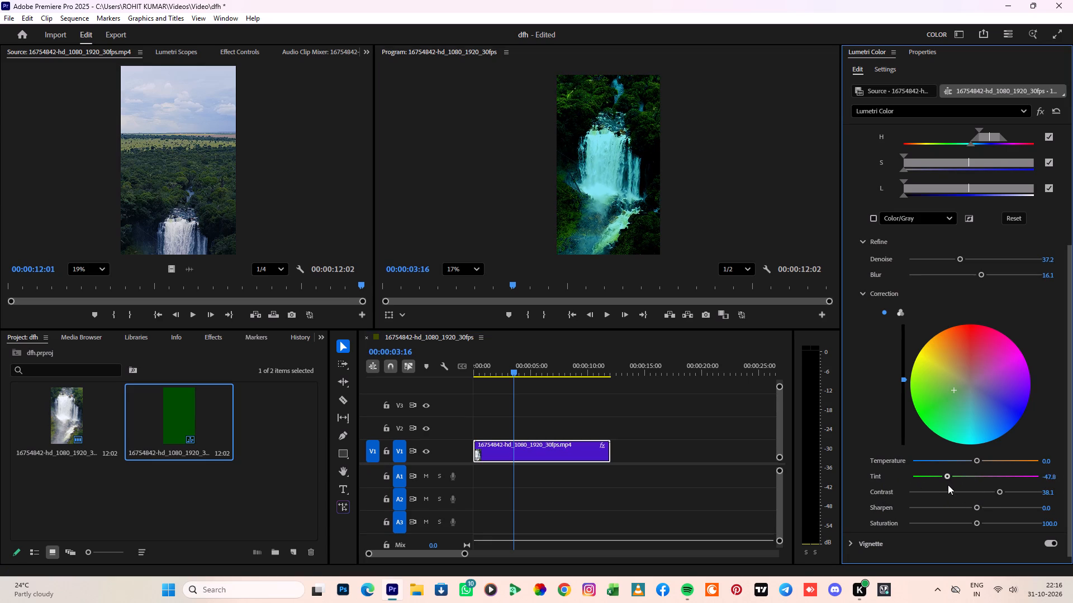
pyautogui.moveTo(948, 485); pyautogui.dragTo(976, 488)
pyautogui.click(976, 462)
# Test the HSL Secondary Sharpen amount at both extremes and settle it at about 26.5.
pyautogui.scroll(-2, 976, 469)
pyautogui.click(974, 492)
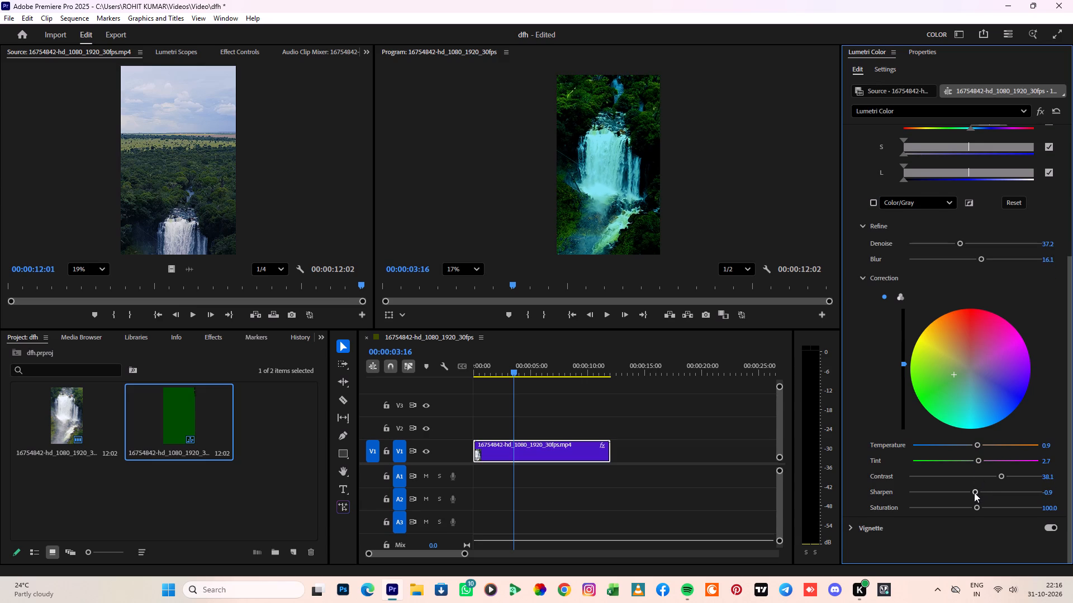
pyautogui.click(962, 491)
pyautogui.moveTo(962, 491); pyautogui.dragTo(906, 492)
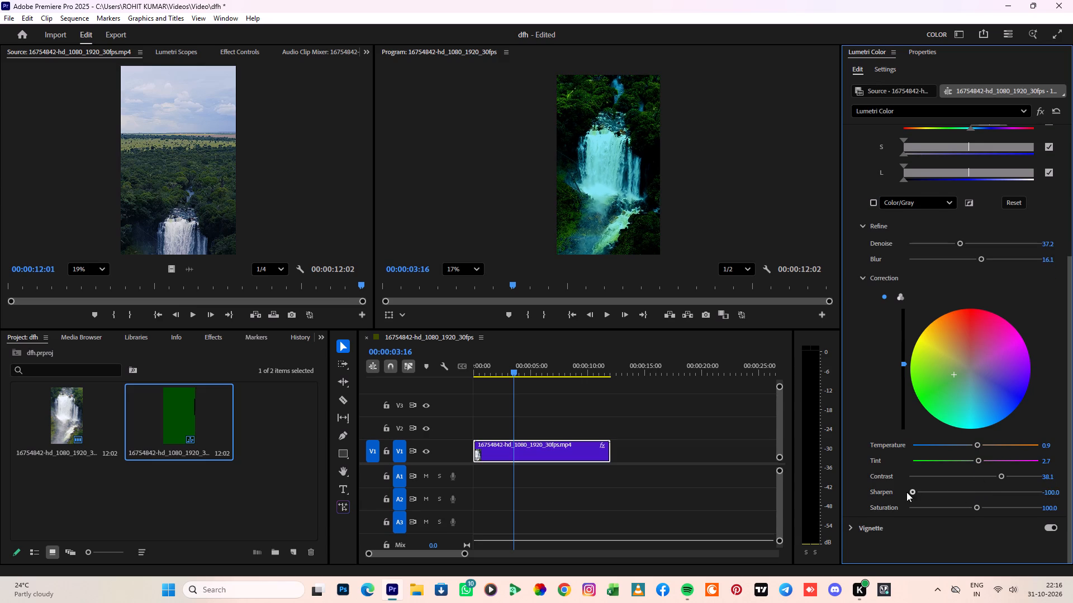
pyautogui.moveTo(906, 492); pyautogui.dragTo(1026, 492)
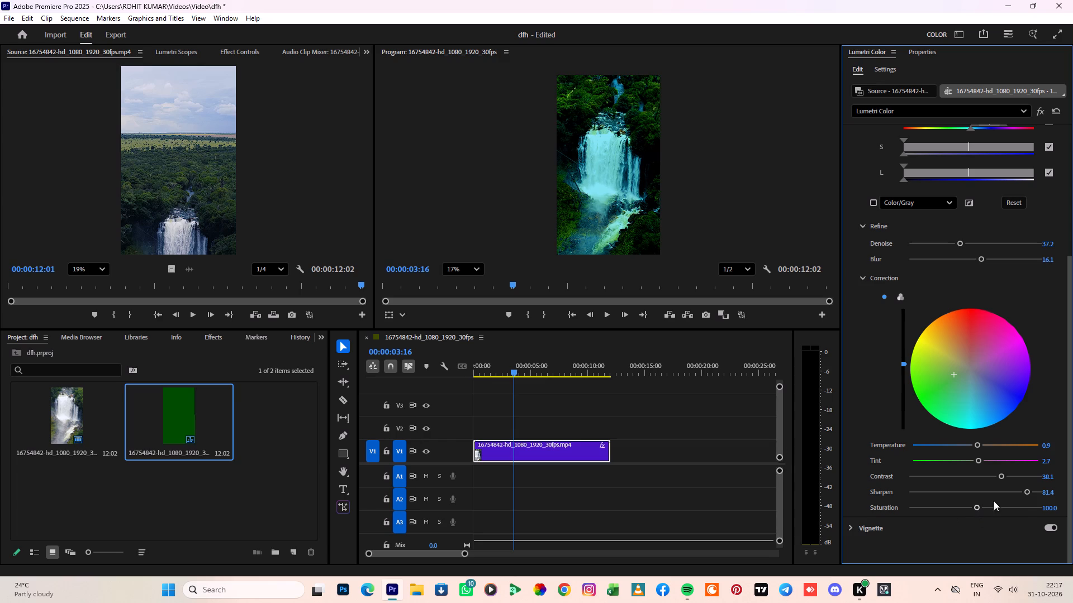
pyautogui.click(1013, 490)
pyautogui.click(997, 491)
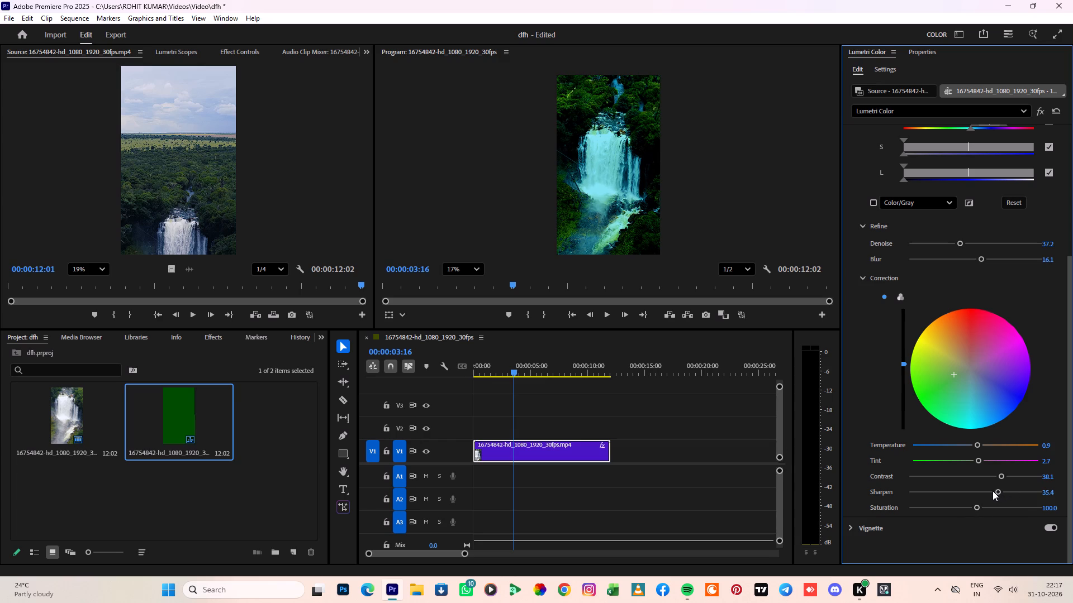
pyautogui.click(993, 491)
pyautogui.click(991, 491)
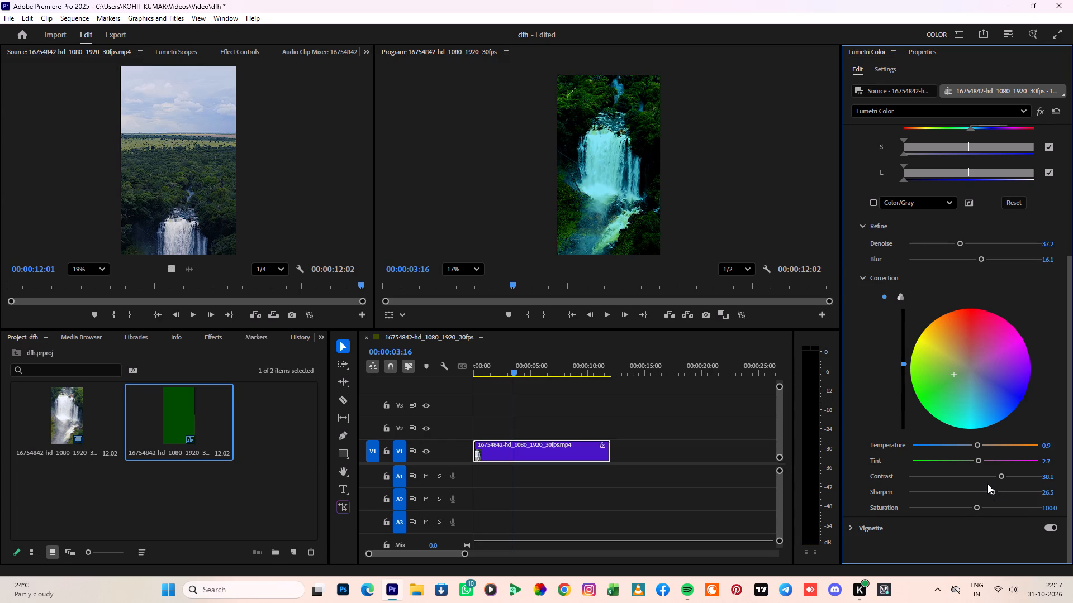
# Set the HSL Secondary Contrast to about 22.1 and the Saturation to about 119.5.
pyautogui.click(986, 477)
pyautogui.click(989, 476)
pyautogui.click(982, 506)
pyautogui.click(986, 506)
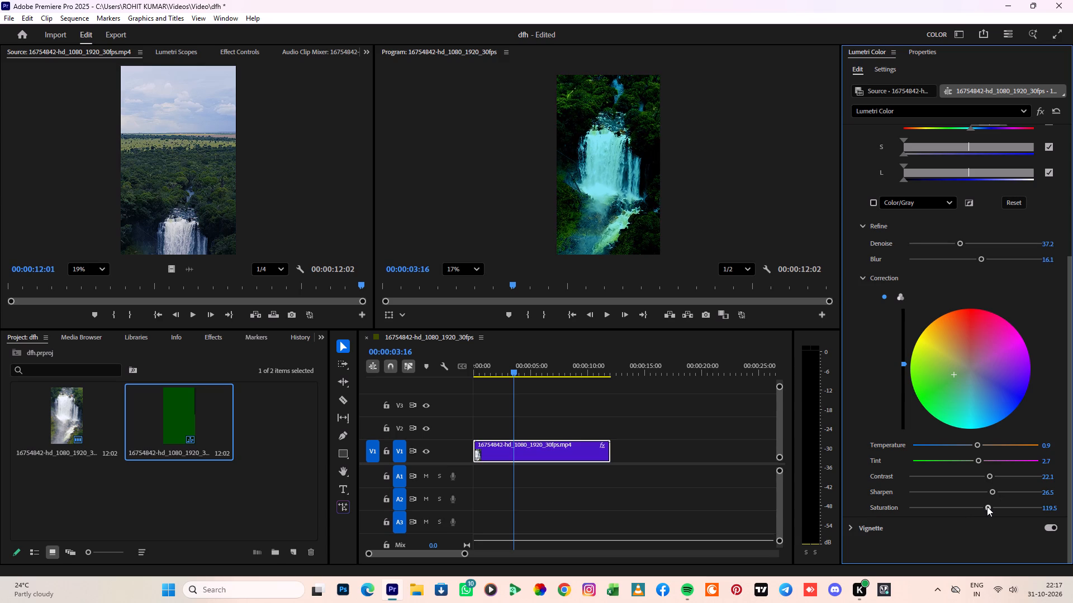
# Raise the HSL Secondary Saturation of the waterfall clip to about 131.9.
pyautogui.click(995, 508)
pyautogui.scroll(-1, 962, 508)
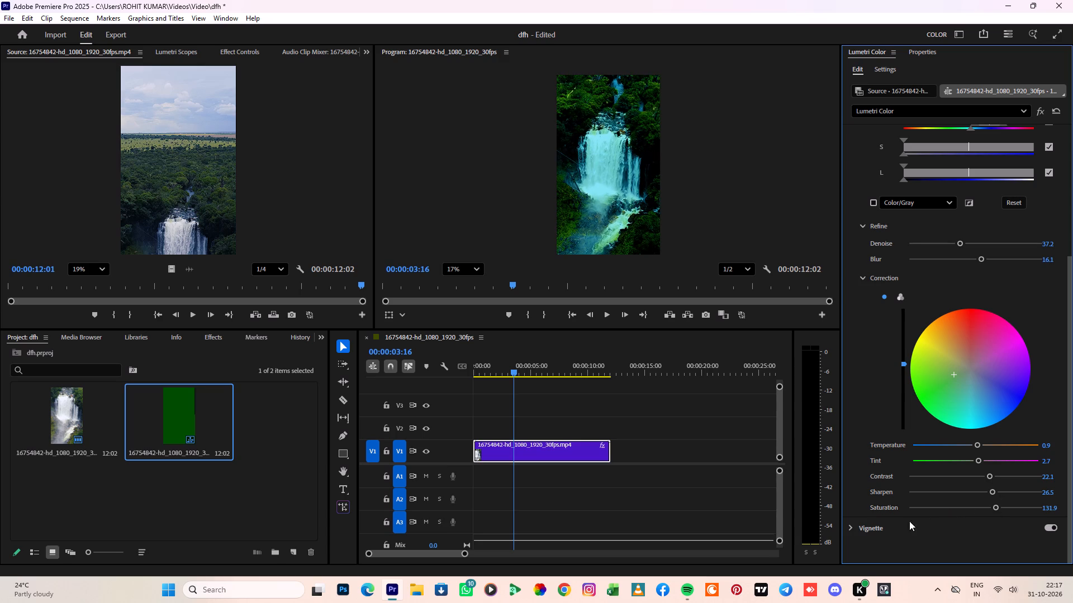
# Try lightening and darkening the clip's edges with the Vignette Amount, and settle it at about -0.6.
pyautogui.click(885, 533)
pyautogui.moveTo(972, 270); pyautogui.dragTo(993, 269)
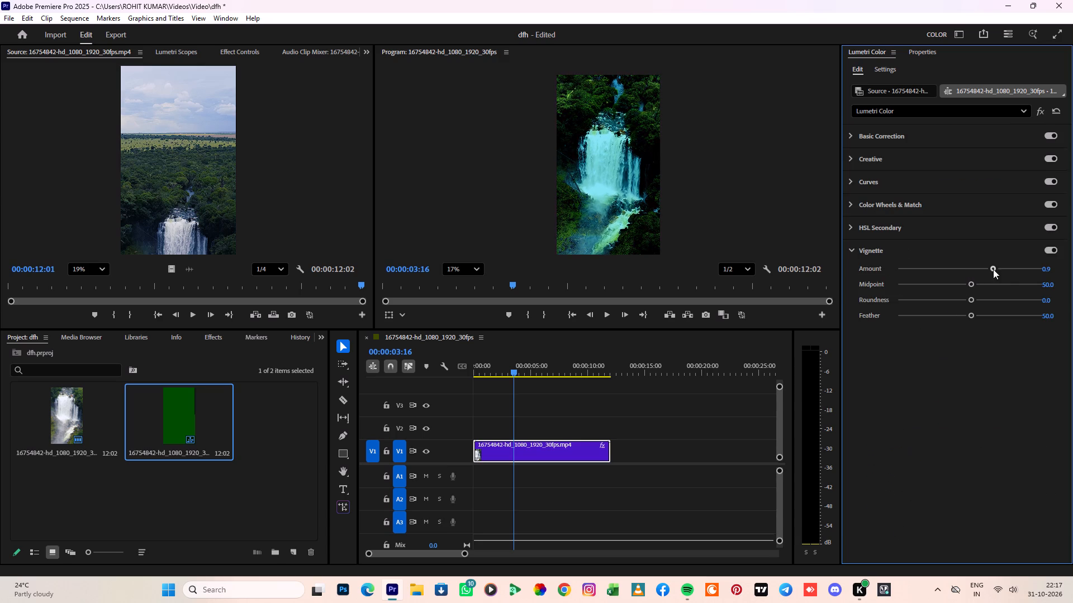
pyautogui.moveTo(993, 269); pyautogui.dragTo(994, 272)
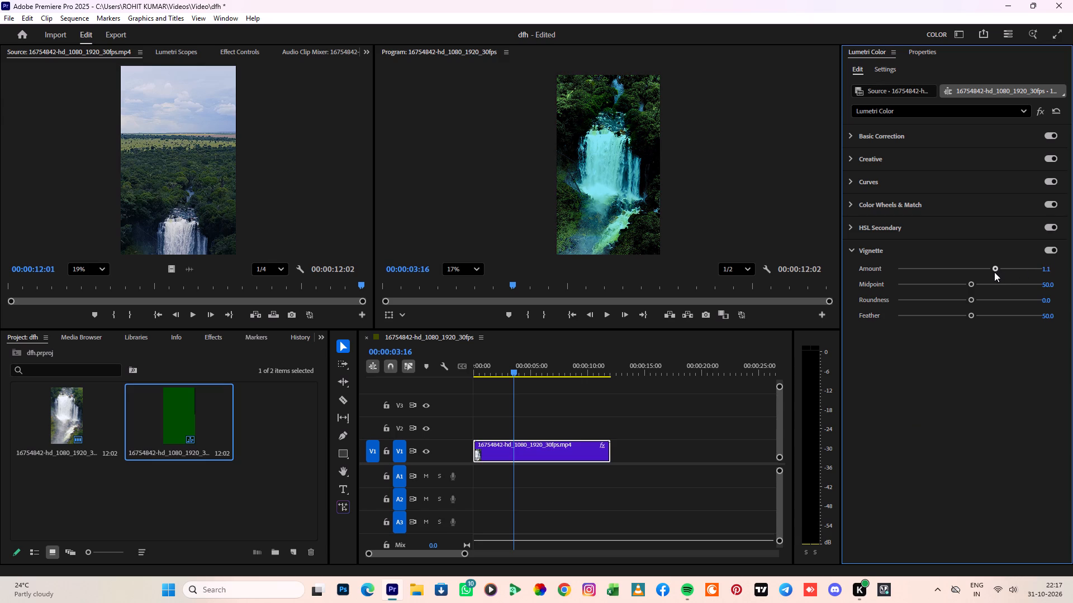
pyautogui.moveTo(994, 272); pyautogui.dragTo(940, 277)
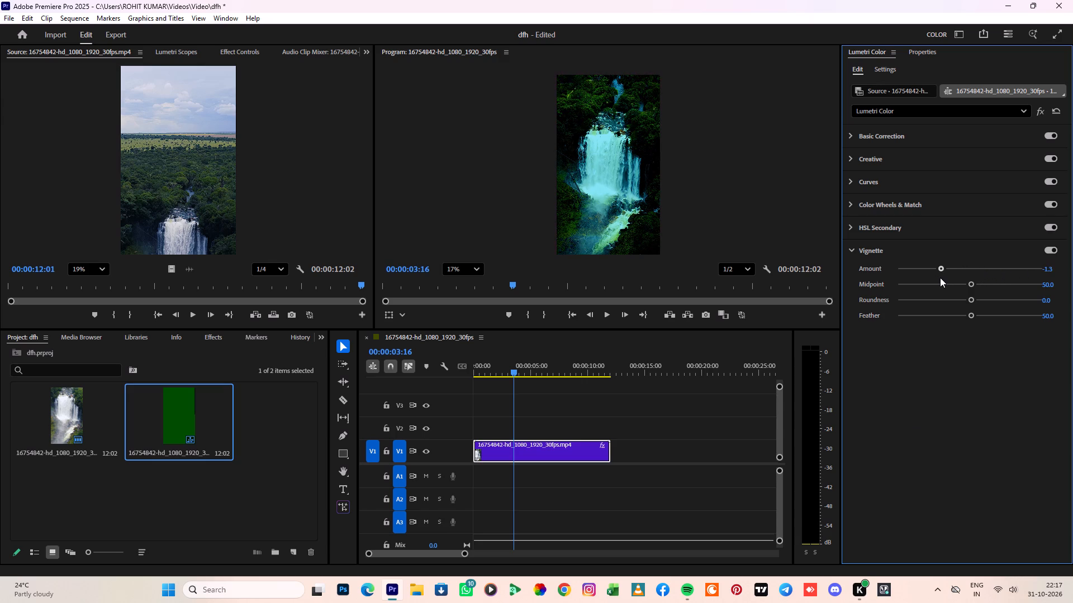
pyautogui.moveTo(940, 277); pyautogui.dragTo(955, 280)
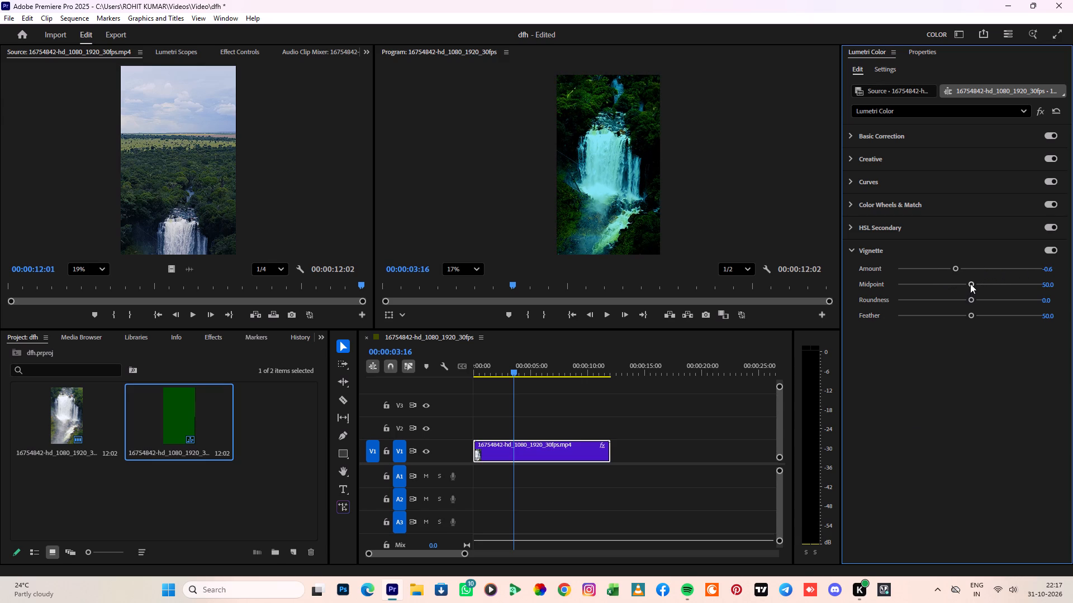
# Test the Vignette Midpoint at high and low extremes and settle it at about 59.8.
pyautogui.moveTo(971, 284); pyautogui.dragTo(1014, 289)
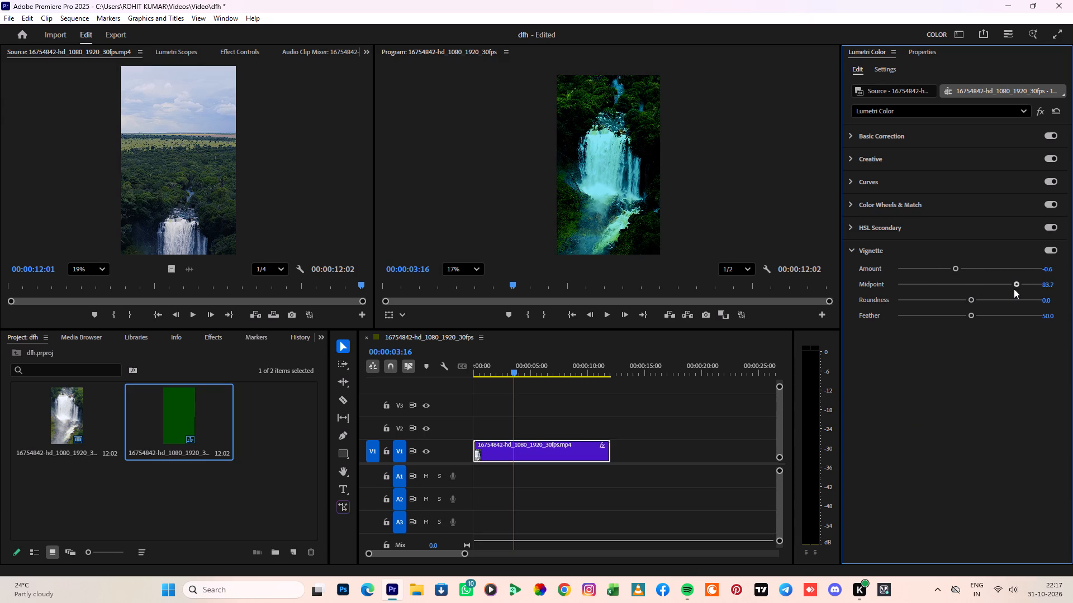
pyautogui.moveTo(1014, 289); pyautogui.dragTo(1028, 294)
pyautogui.moveTo(1028, 294); pyautogui.dragTo(888, 302)
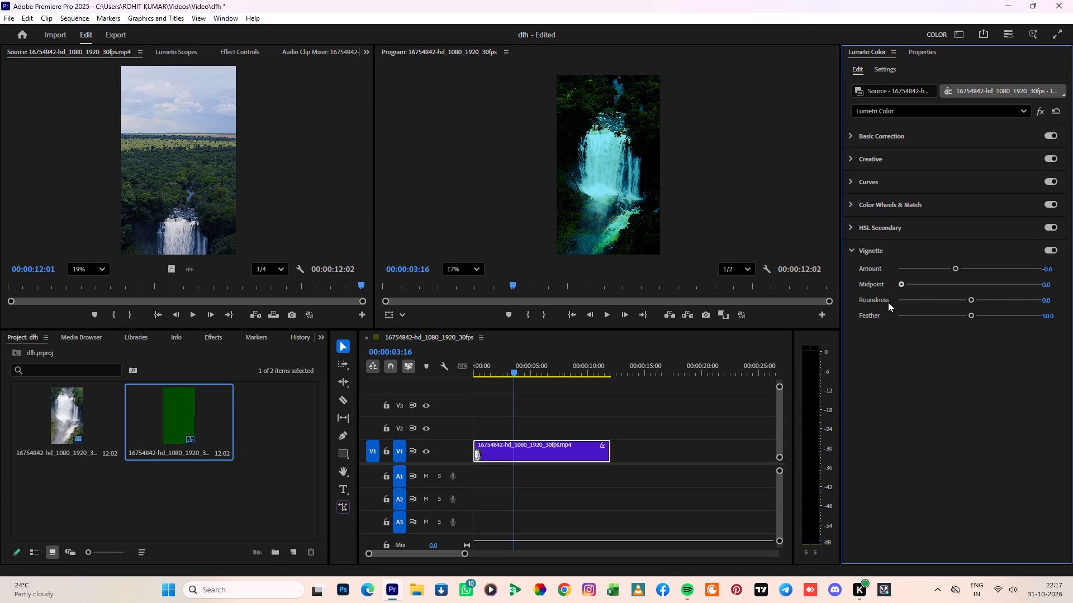
pyautogui.moveTo(888, 302); pyautogui.dragTo(992, 307)
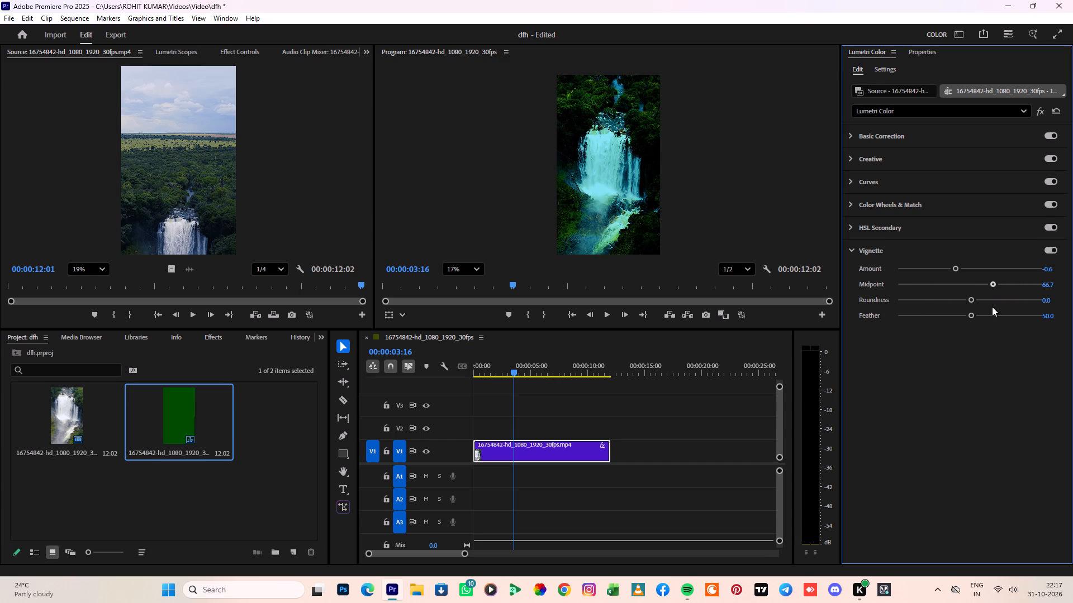
pyautogui.moveTo(992, 307); pyautogui.dragTo(982, 307)
# Set the Vignette Roundness to about 52 and the Feather to about 70.7.
pyautogui.moveTo(972, 299); pyautogui.dragTo(976, 299)
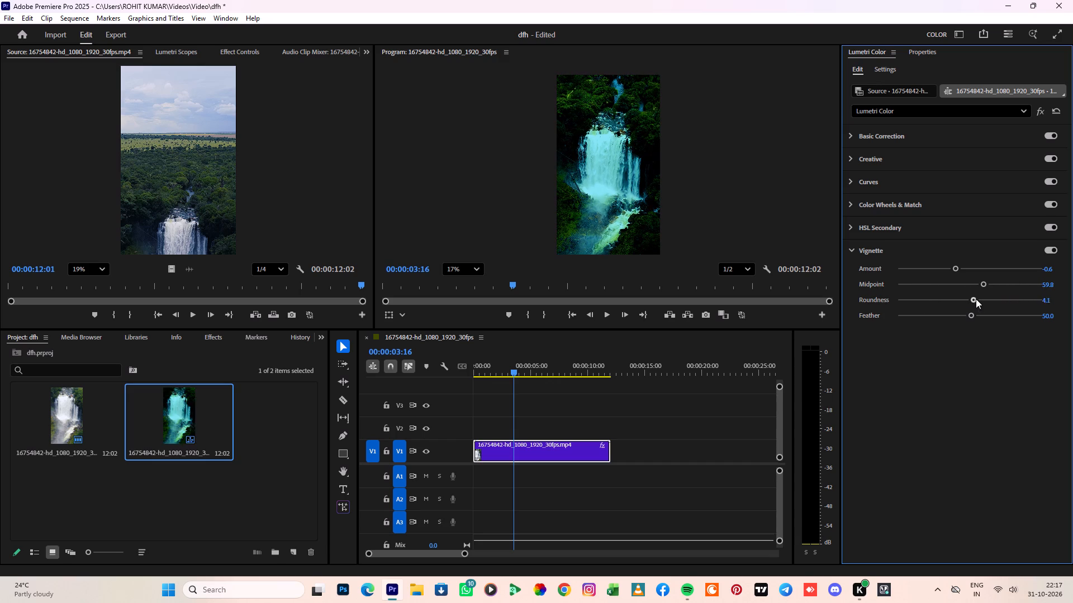
pyautogui.moveTo(976, 299); pyautogui.dragTo(1005, 299)
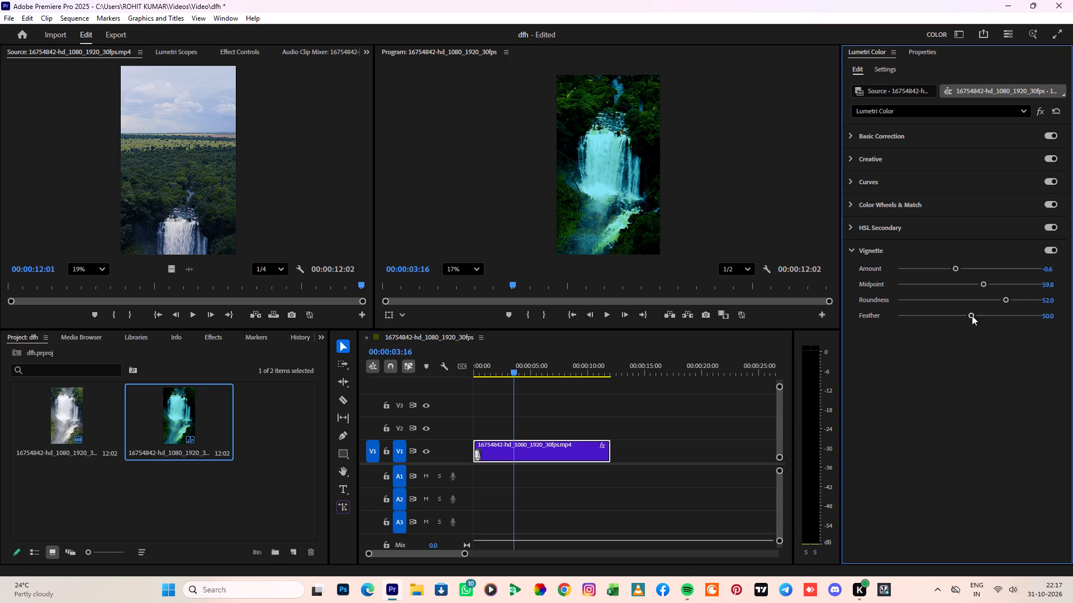
pyautogui.moveTo(972, 315); pyautogui.dragTo(999, 312)
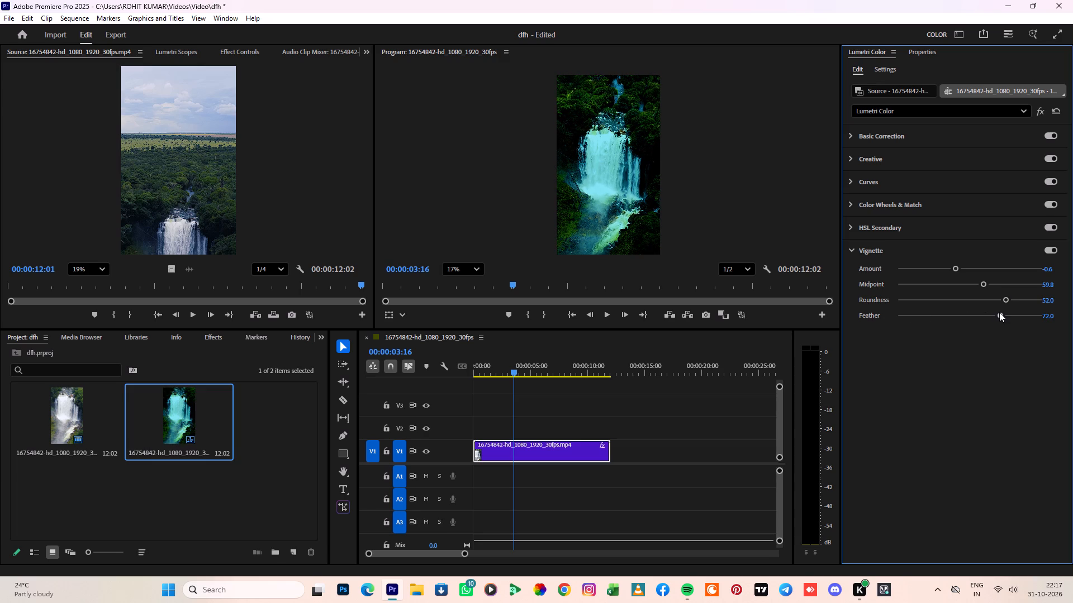
pyautogui.moveTo(999, 312); pyautogui.dragTo(998, 319)
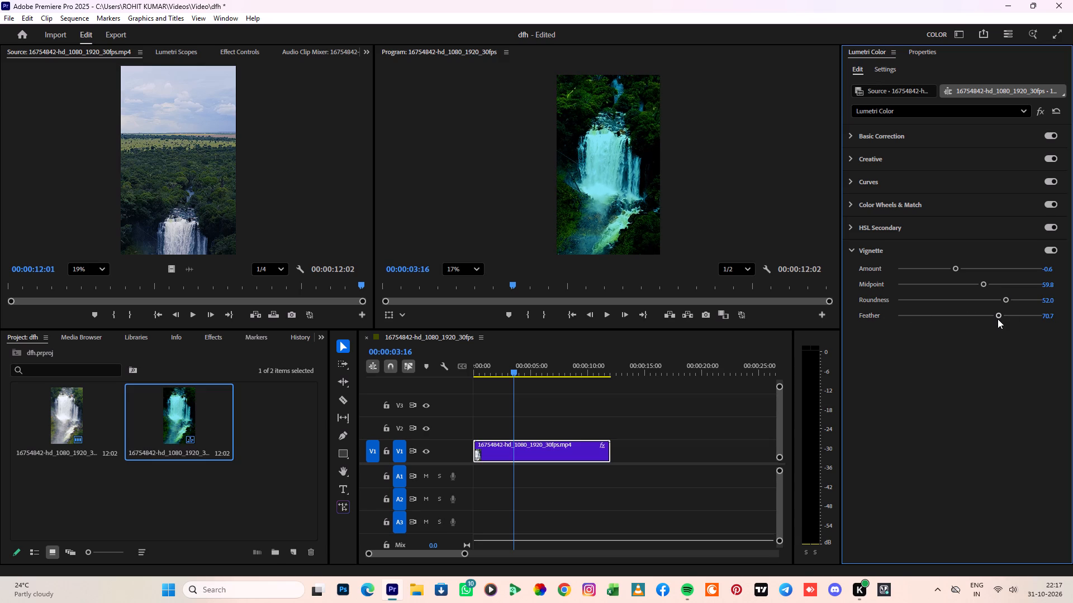
pyautogui.scroll(-4, 975, 390)
pyautogui.scroll(3, 517, 389)
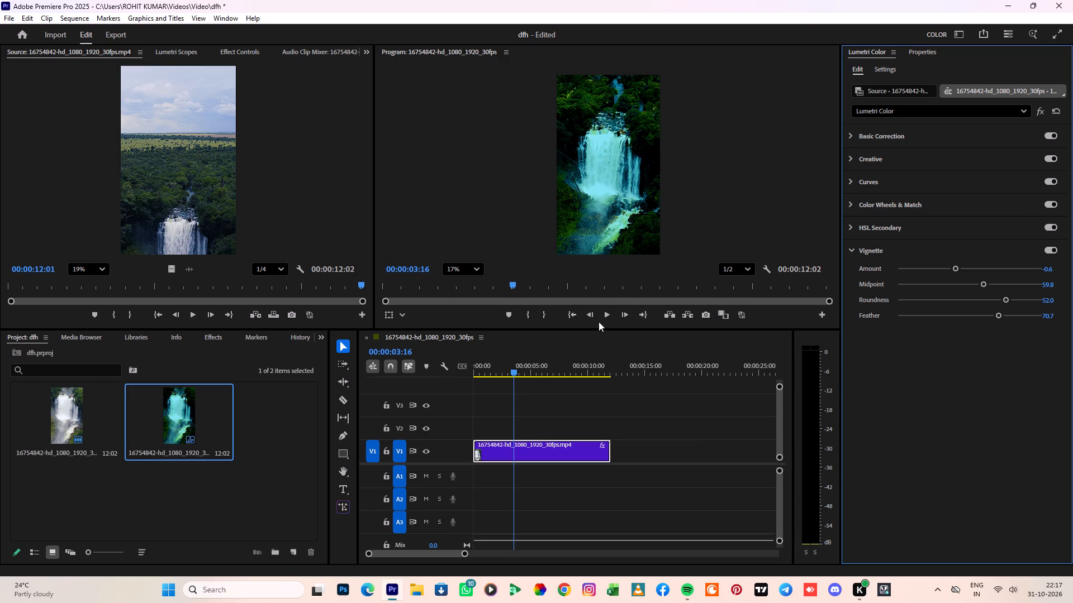
# Play the graded waterfall sequence through to review the colour grade.
pyautogui.click(605, 312)
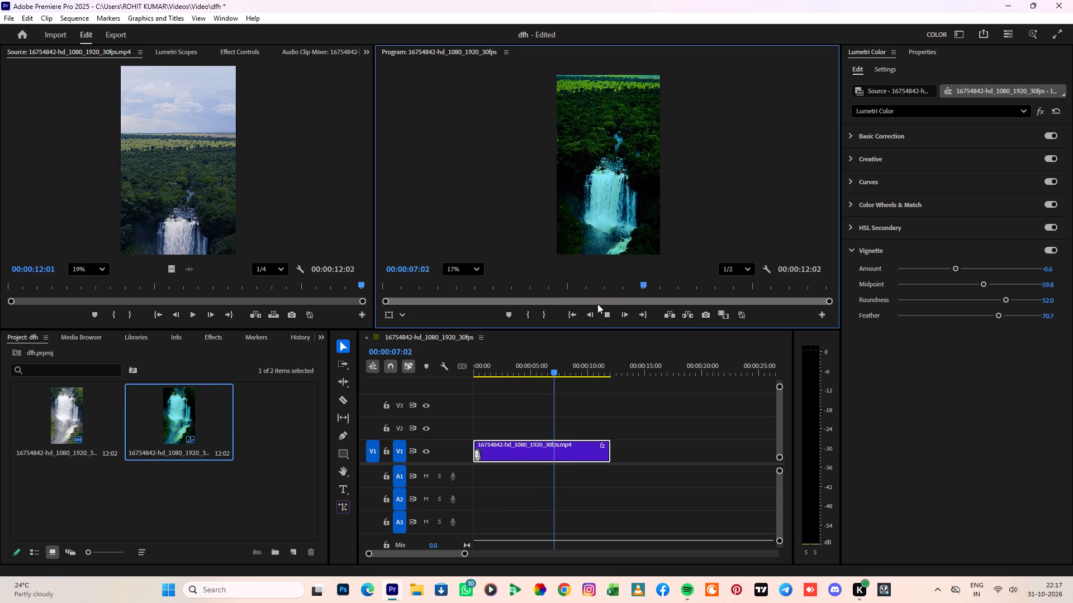
pyautogui.scroll(1, 597, 304)
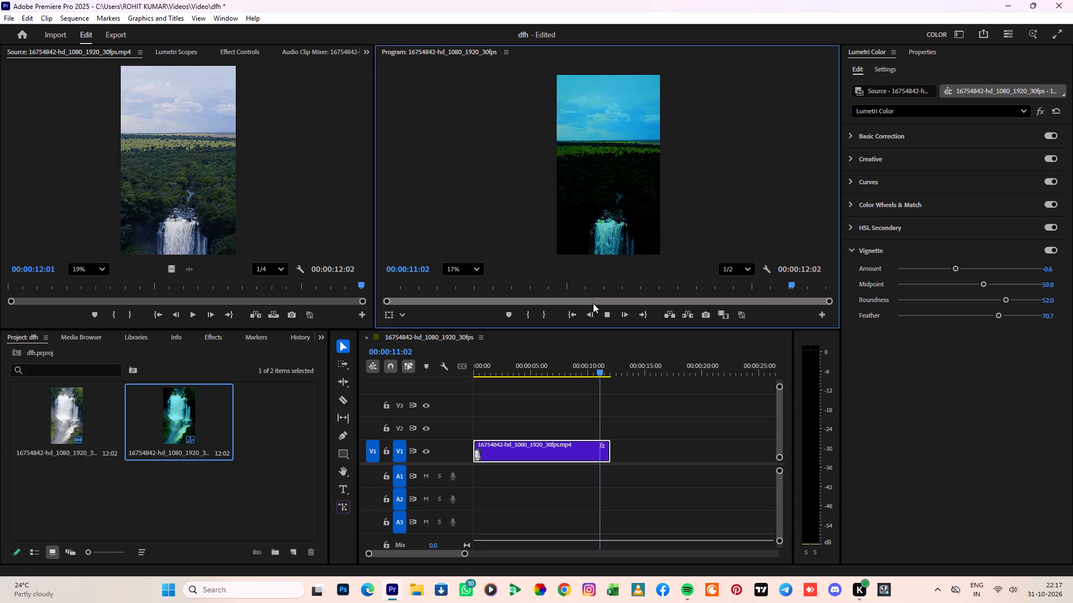
# Export the graded sequence as an H.264 media file with the Match Source - Adaptive High Bitrate preset.
pyautogui.click(106, 33)
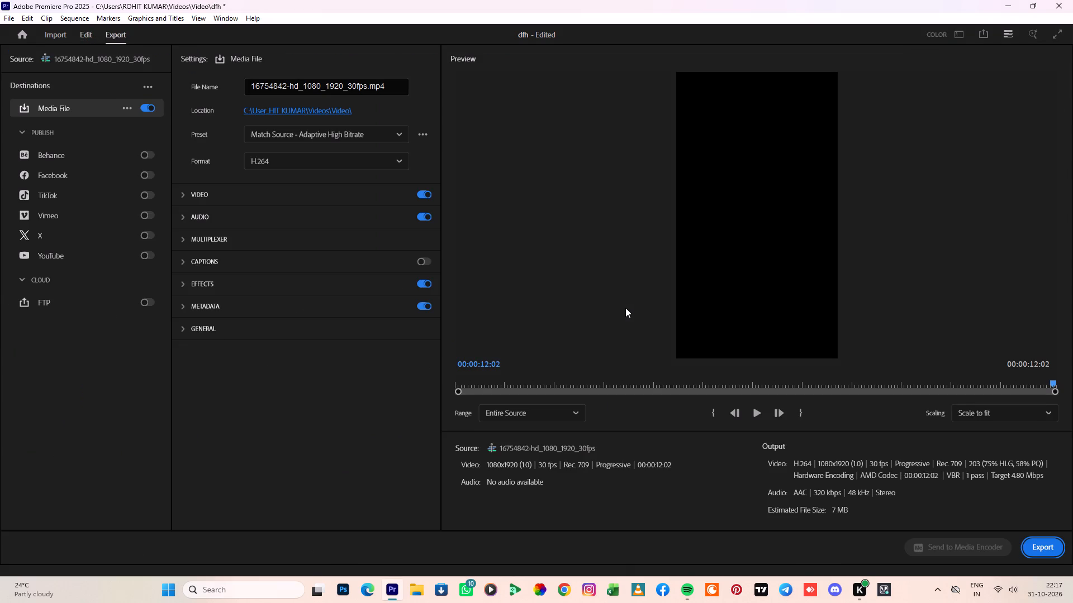
pyautogui.click(1046, 551)
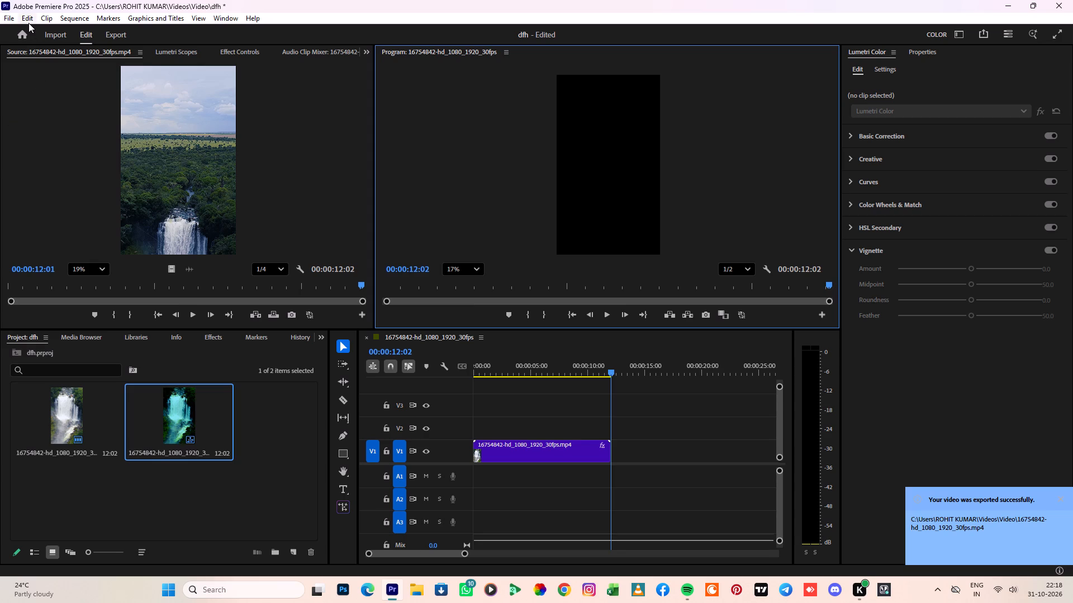
# Delete the graded sequence and its 16754842-hd_1080_1920_30fps source clip from the dfh project.
pyautogui.click(183, 400)
pyautogui.click(311, 556)
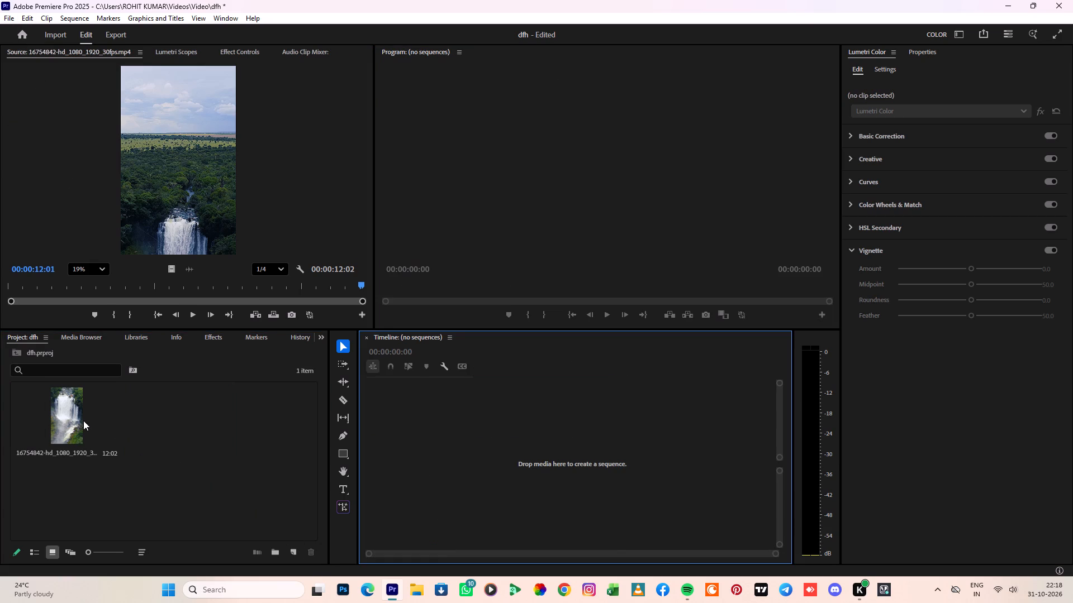
pyautogui.click(83, 420)
pyautogui.click(308, 554)
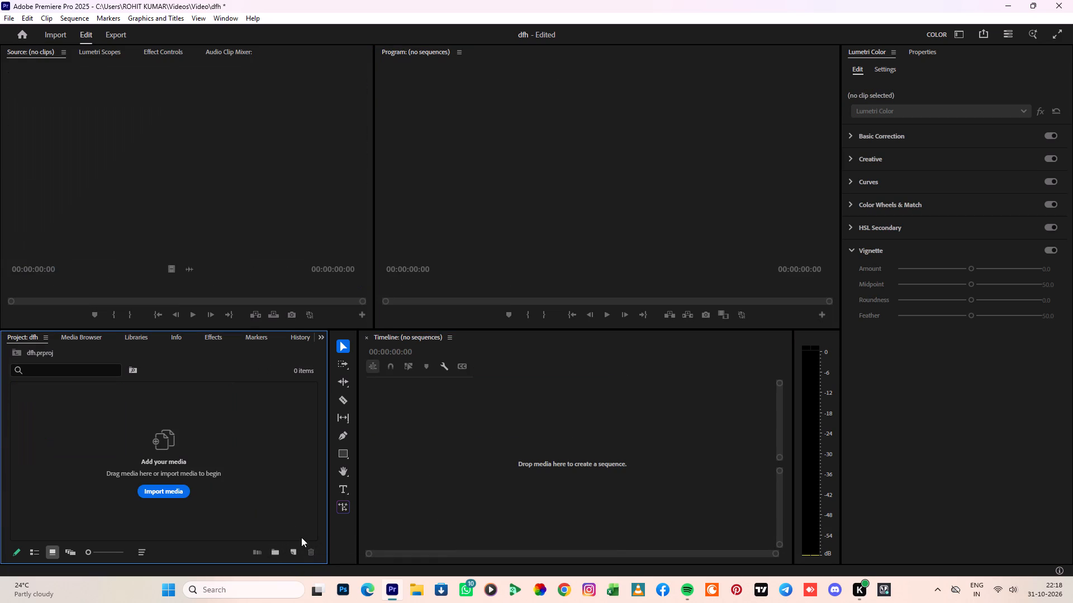
# Import the video 8433742-hd_720_1280_25fps from the Downloads folder into the empty project.
pyautogui.click(156, 495)
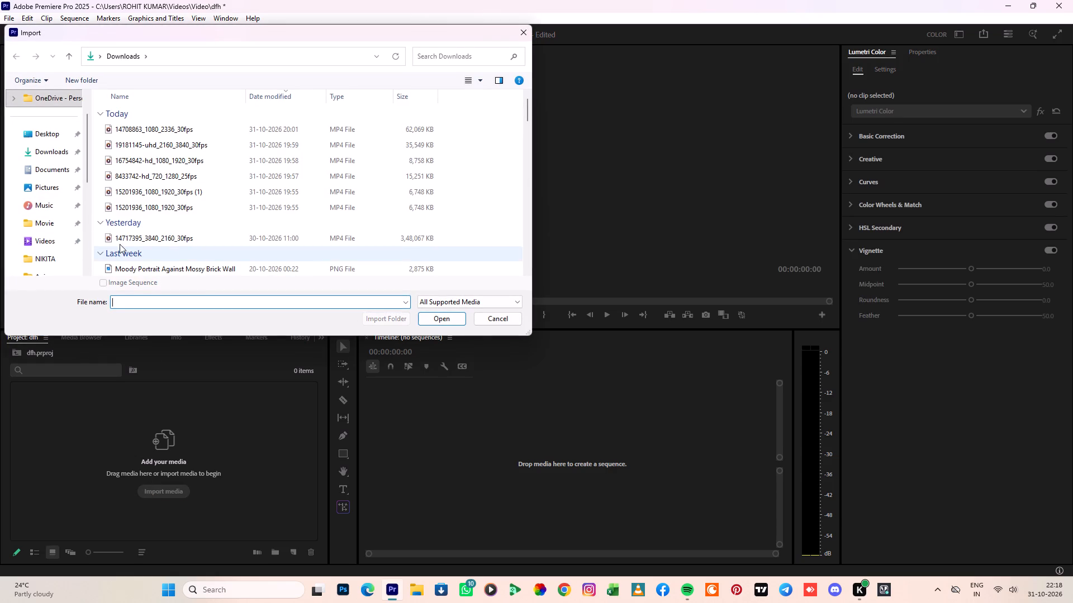
pyautogui.doubleClick(144, 176)
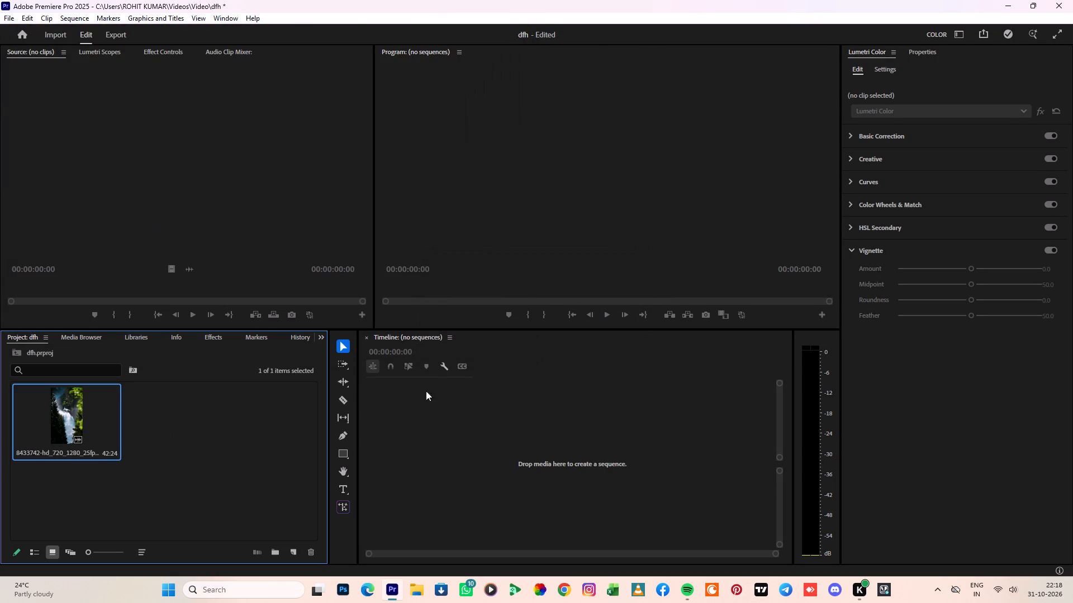
# Open the imported 8433742 clip in the source viewer and place it on the empty timeline as a new sequence.
pyautogui.doubleClick(80, 397)
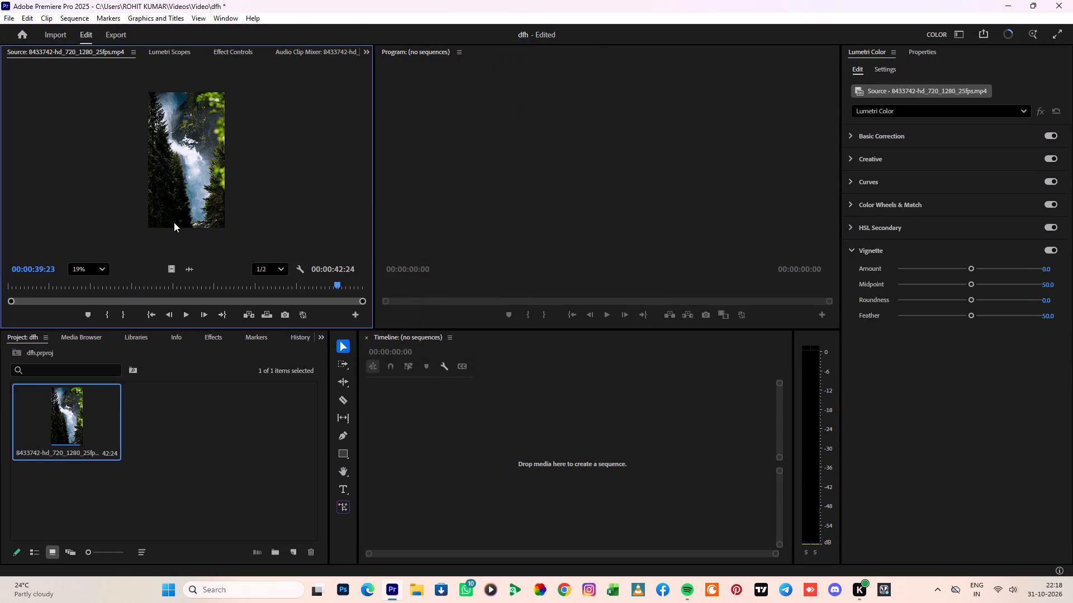
pyautogui.doubleClick(191, 198)
pyautogui.moveTo(191, 198); pyautogui.dragTo(537, 476)
pyautogui.moveTo(537, 476); pyautogui.dragTo(542, 465)
pyautogui.moveTo(166, 182); pyautogui.dragTo(475, 422)
pyautogui.moveTo(475, 422); pyautogui.dragTo(575, 460)
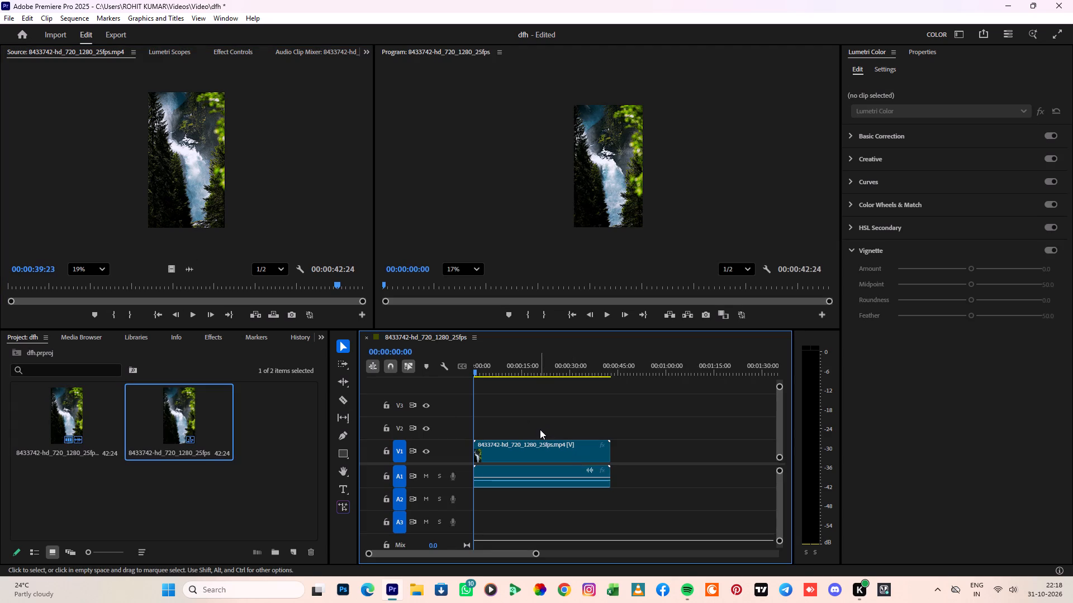
# Play the new waterfall sequence with its timeline clip selected and the program preview enlarged to about 29%.
pyautogui.click(609, 319)
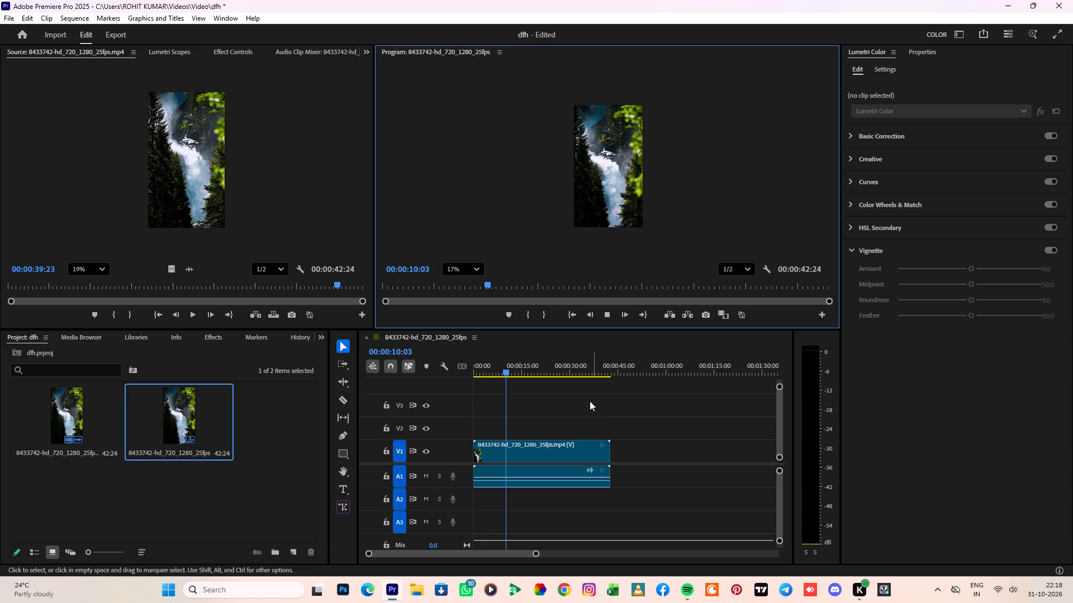
pyautogui.click(518, 481)
pyautogui.click(518, 480)
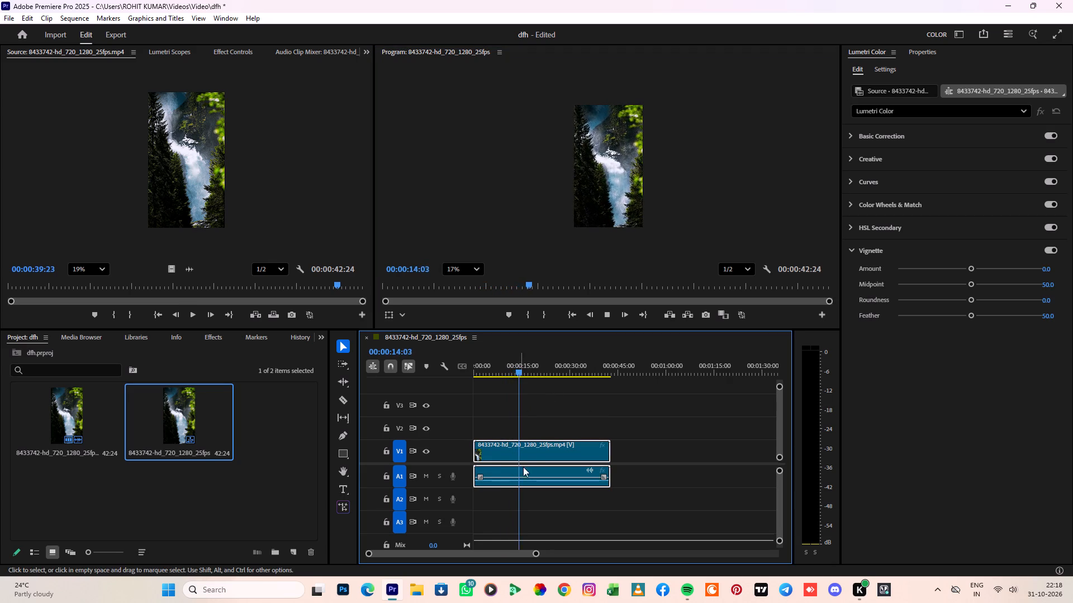
pyautogui.click(535, 448)
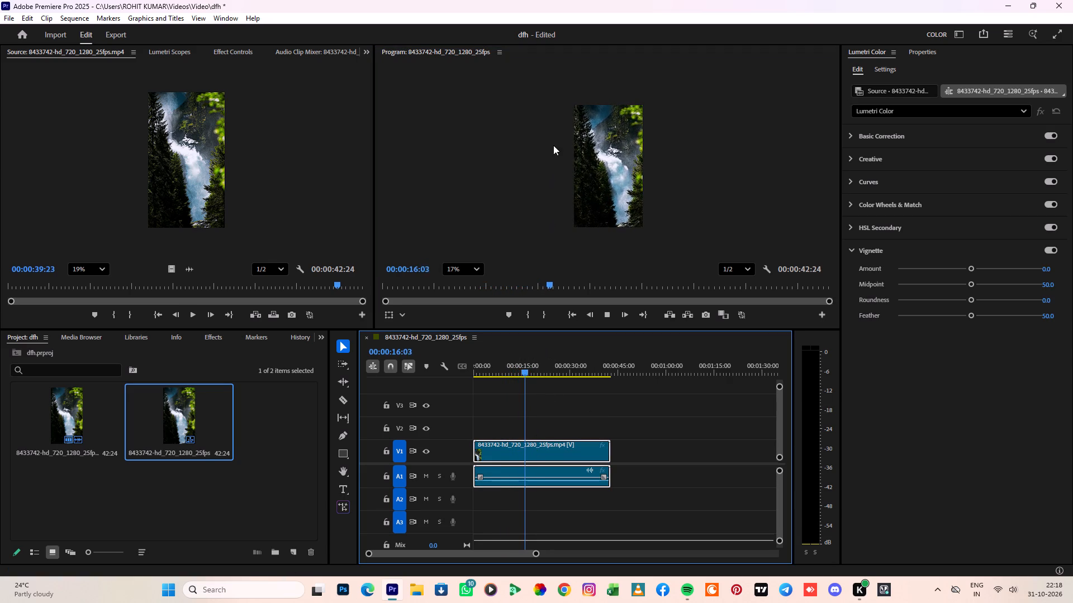
pyautogui.click(615, 178)
pyautogui.scroll(5, 614, 178)
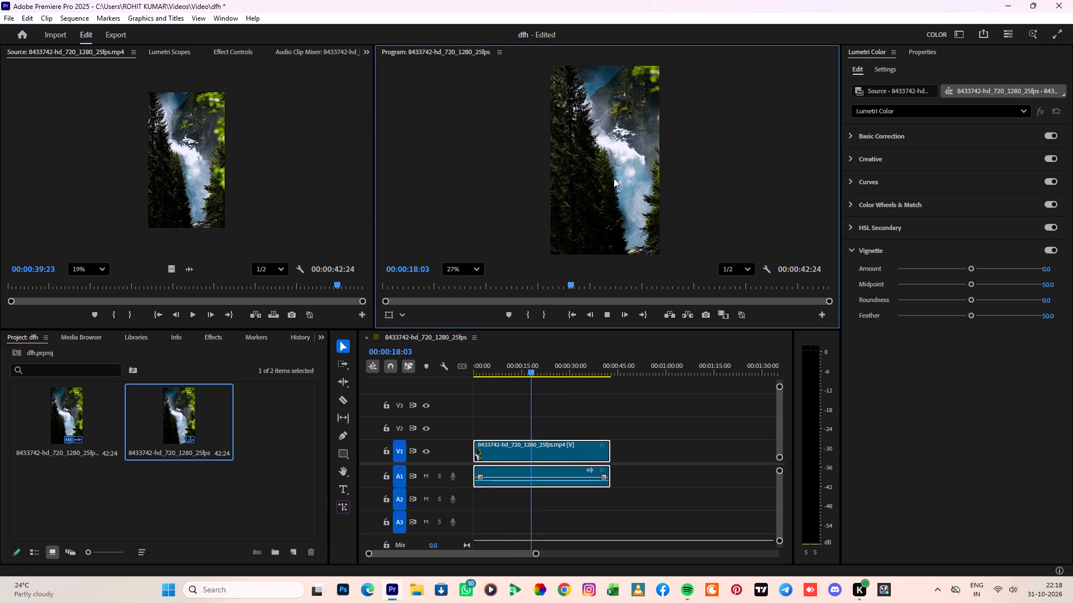
pyautogui.scroll(1, 614, 178)
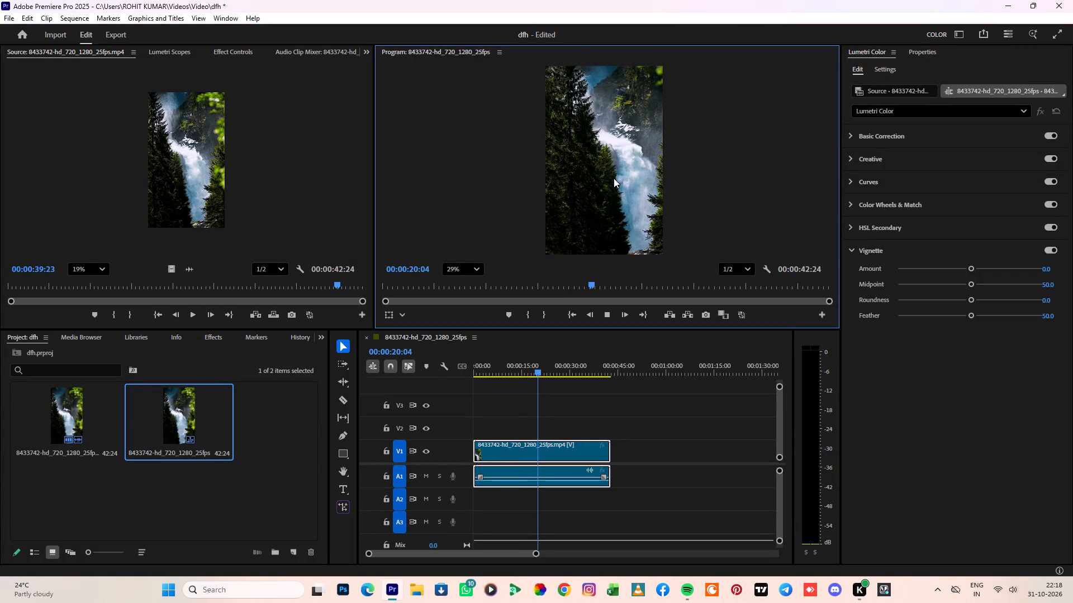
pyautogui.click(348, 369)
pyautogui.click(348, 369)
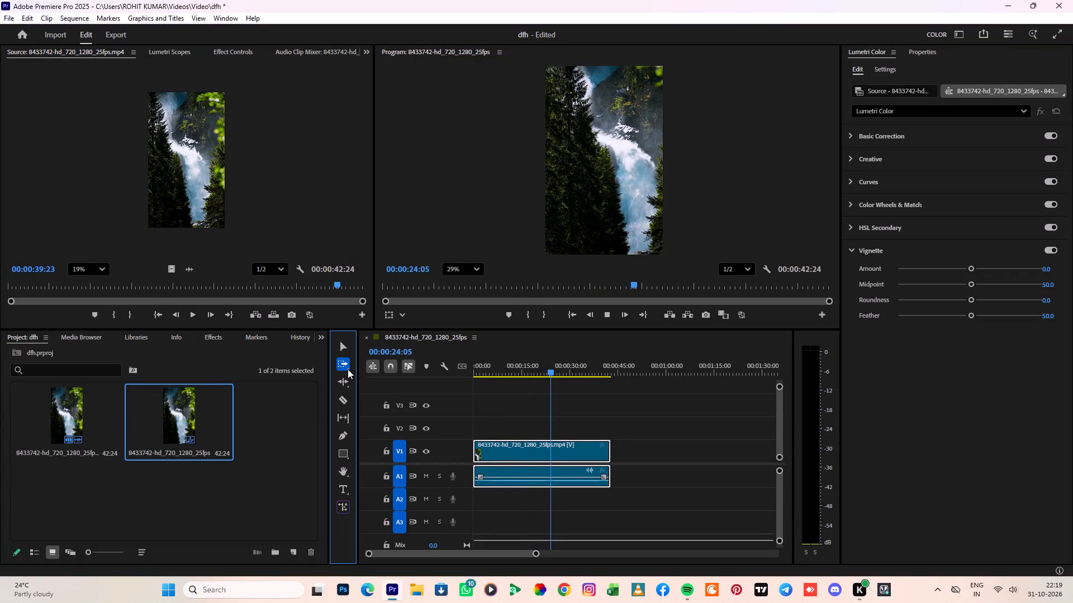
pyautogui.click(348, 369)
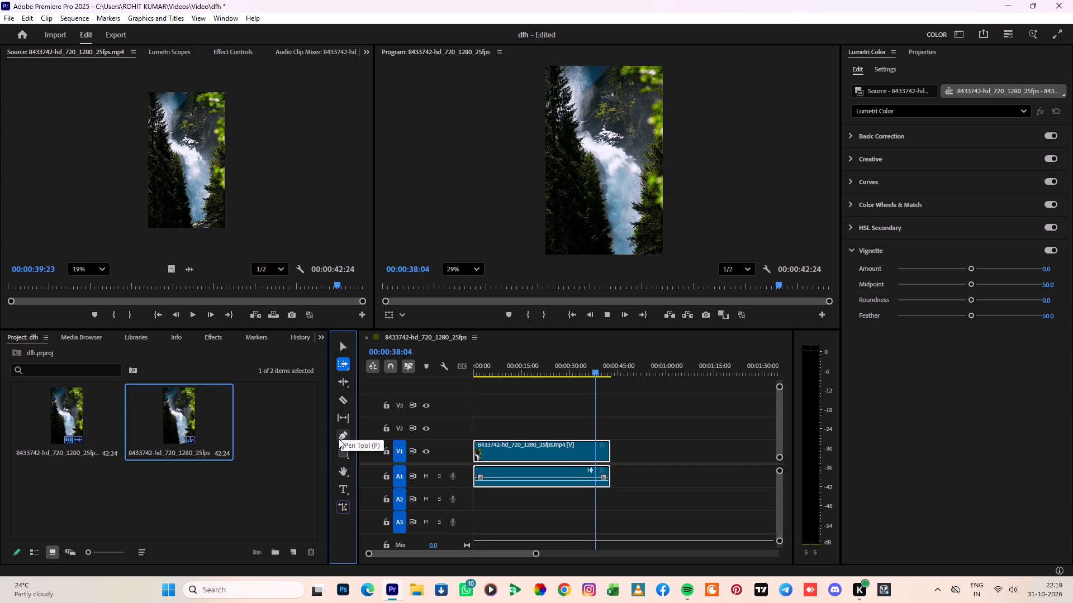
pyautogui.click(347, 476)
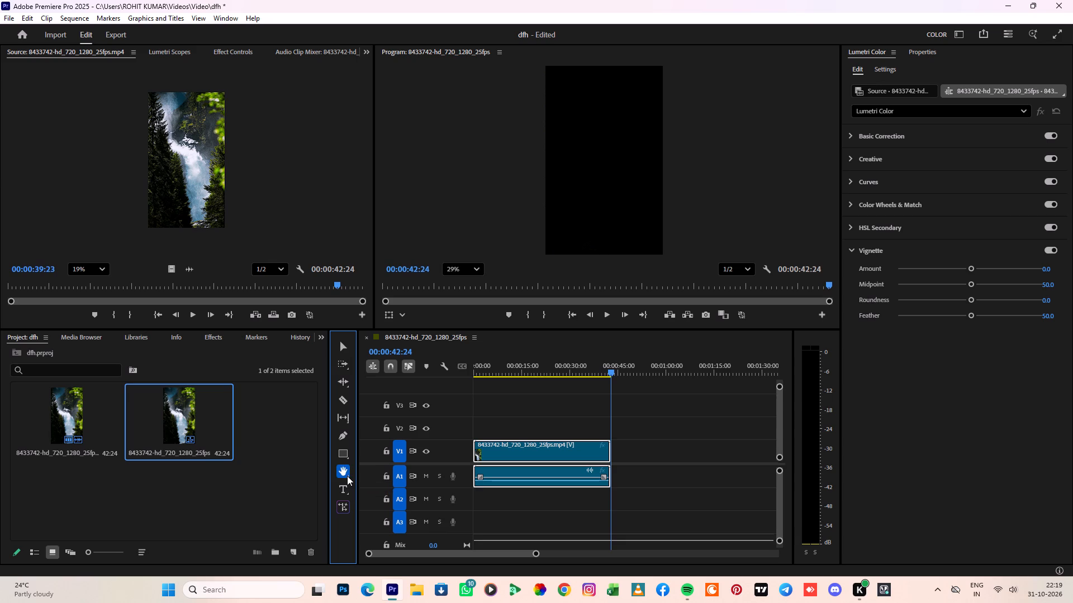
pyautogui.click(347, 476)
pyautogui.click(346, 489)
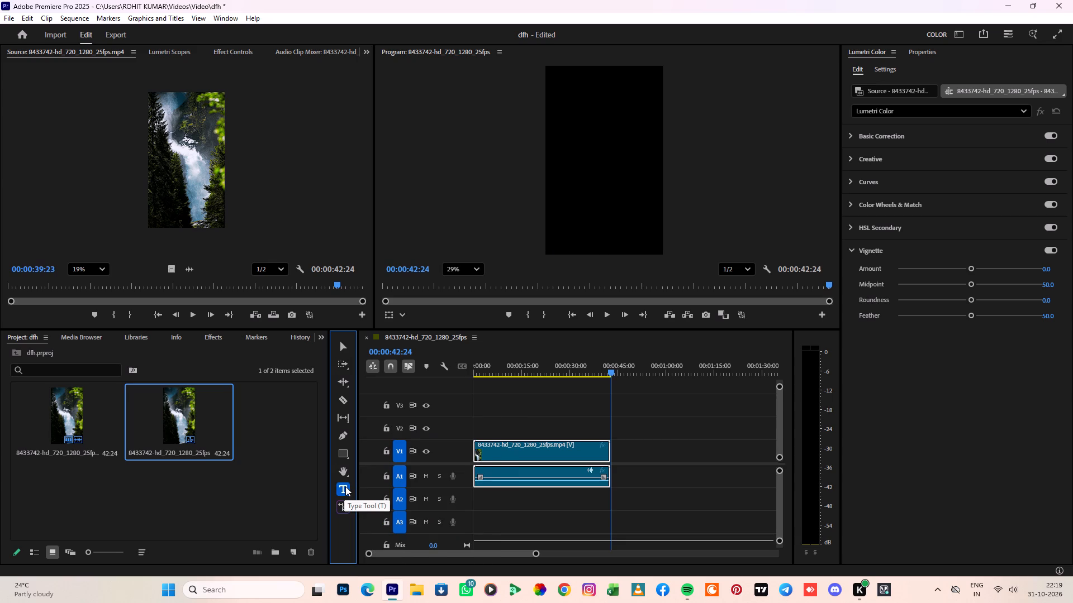
# Start playback of the waterfall sequence and warm the clip's Basic Correction temperature to about 46.9.
pyautogui.click(604, 312)
pyautogui.click(522, 449)
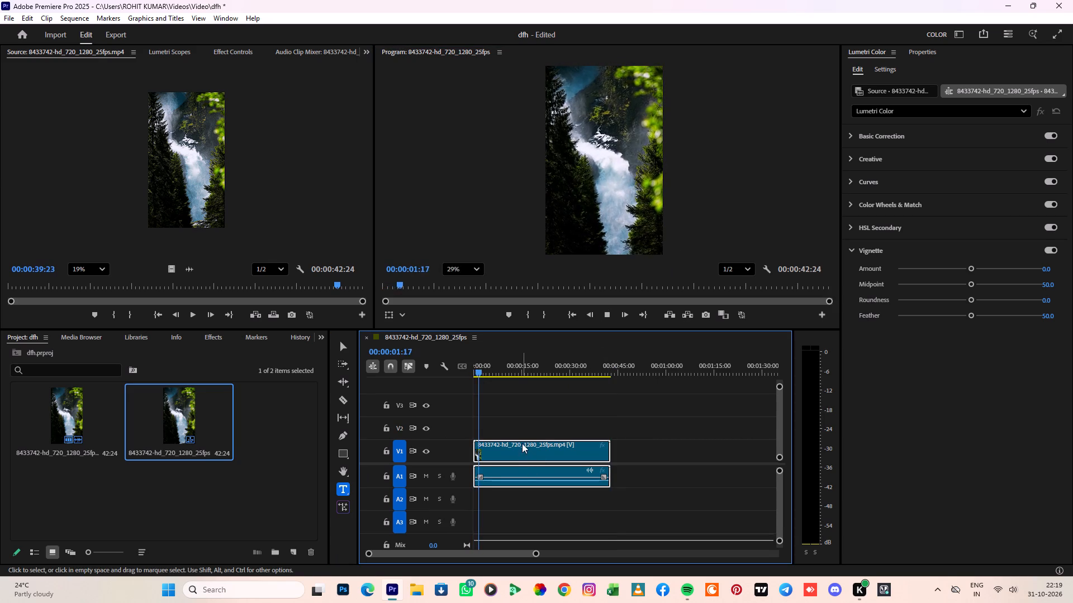
pyautogui.click(866, 132)
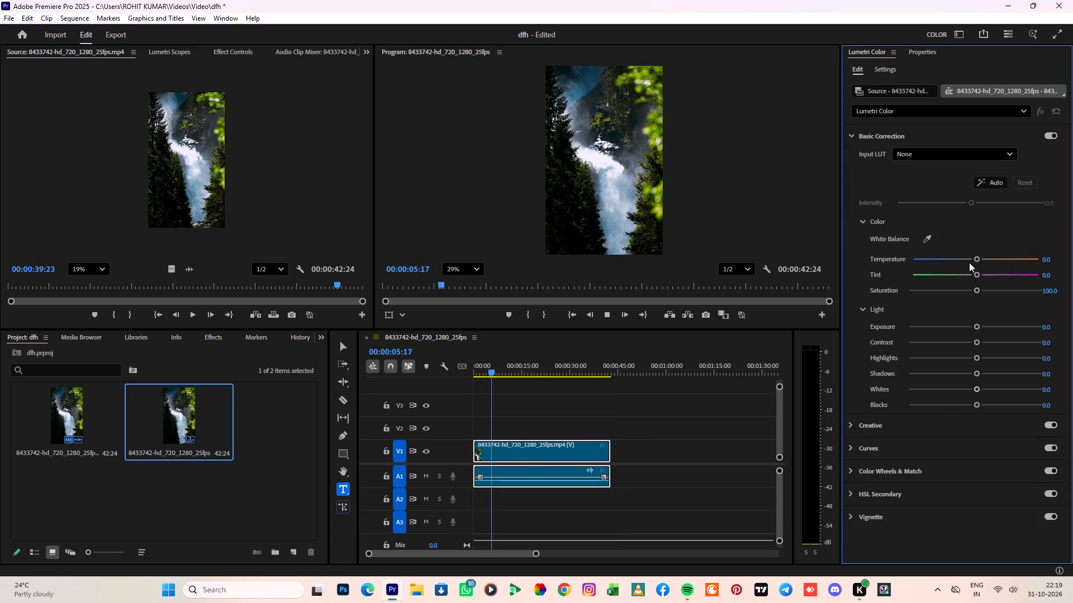
pyautogui.moveTo(978, 260); pyautogui.dragTo(1060, 261)
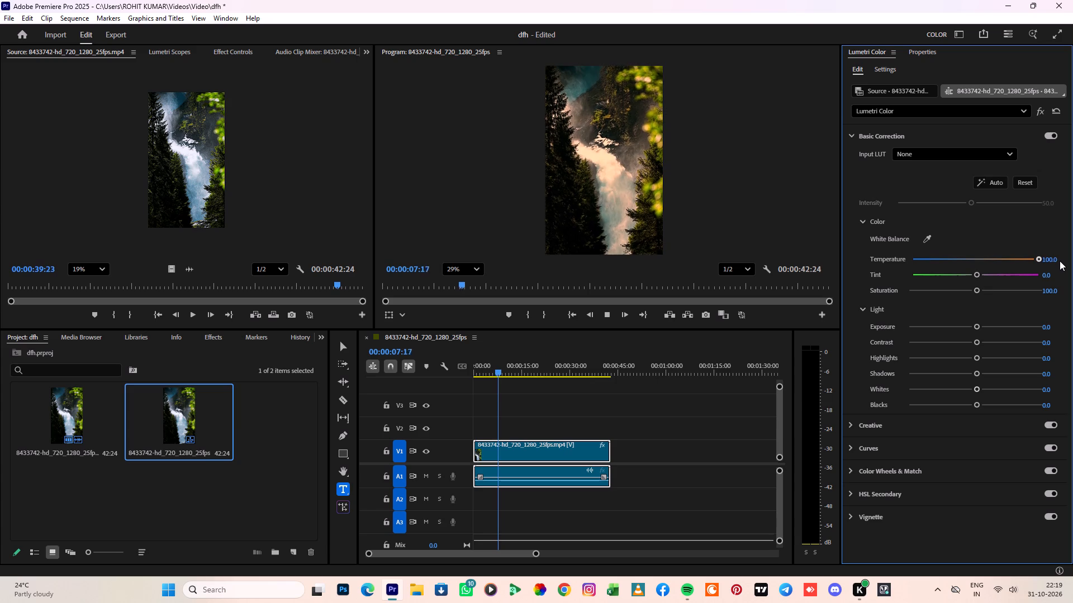
pyautogui.moveTo(1060, 261); pyautogui.dragTo(1034, 270)
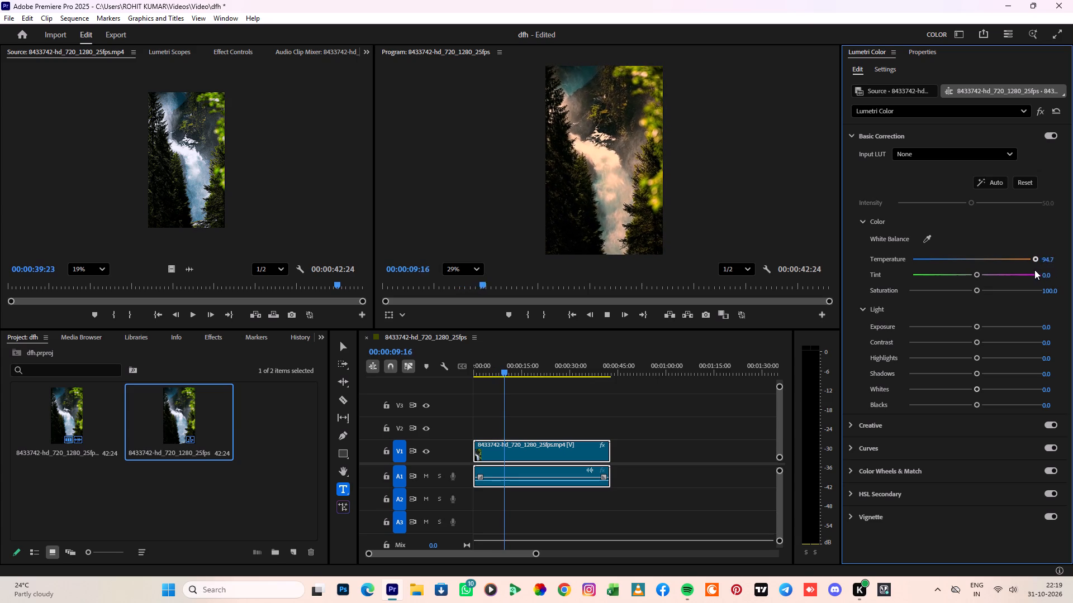
pyautogui.moveTo(1034, 270); pyautogui.dragTo(1004, 269)
# Shift the clip's Basic Correction tint slightly towards green, to about -8.8.
pyautogui.moveTo(977, 276); pyautogui.dragTo(1012, 282)
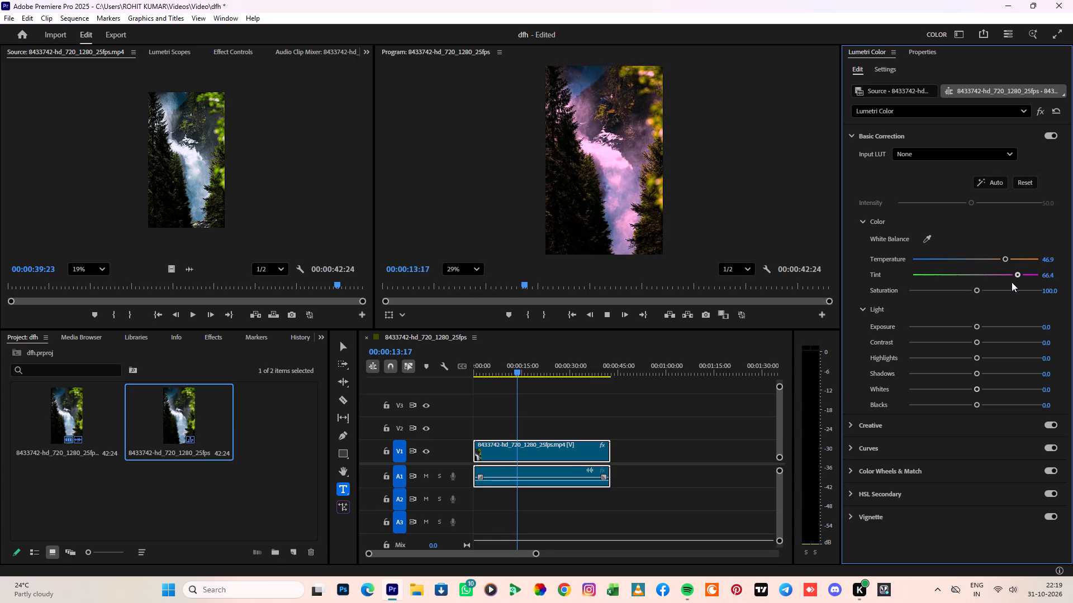
pyautogui.moveTo(1012, 282); pyautogui.dragTo(923, 279)
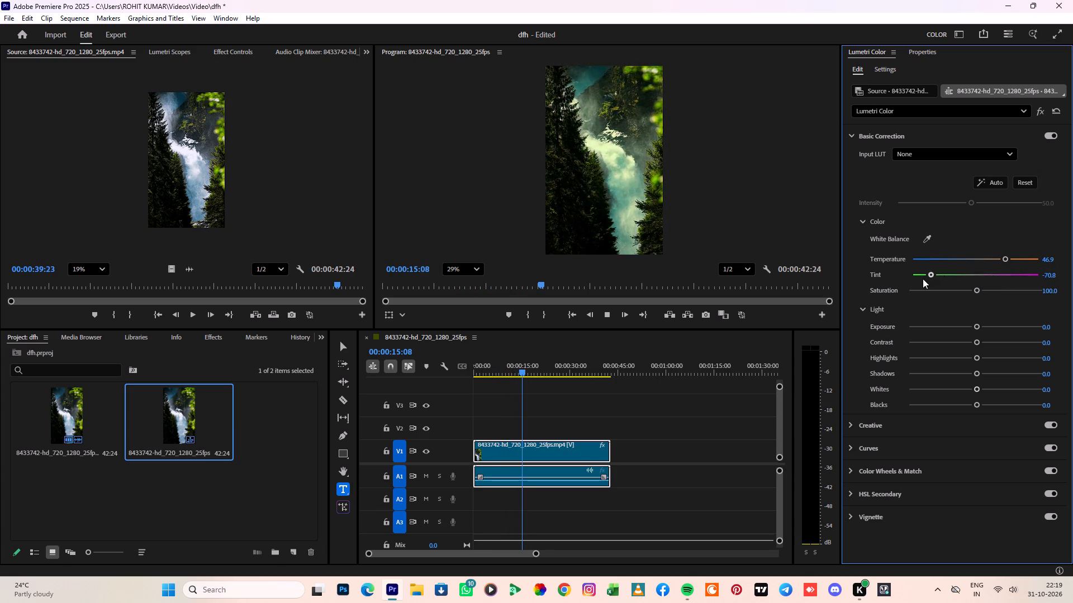
pyautogui.moveTo(923, 279); pyautogui.dragTo(968, 286)
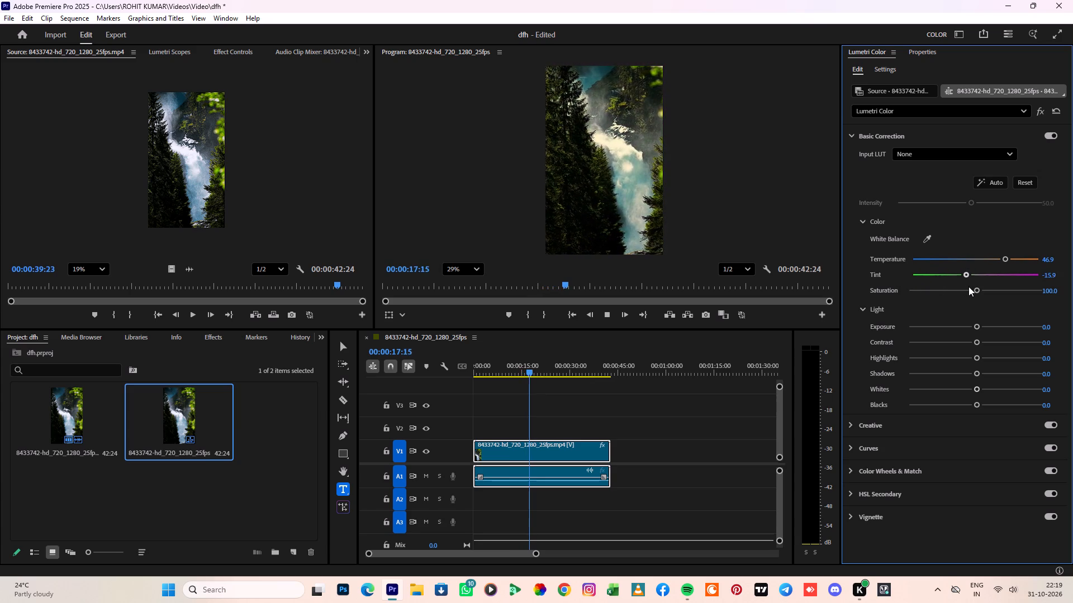
pyautogui.moveTo(968, 286); pyautogui.dragTo(970, 286)
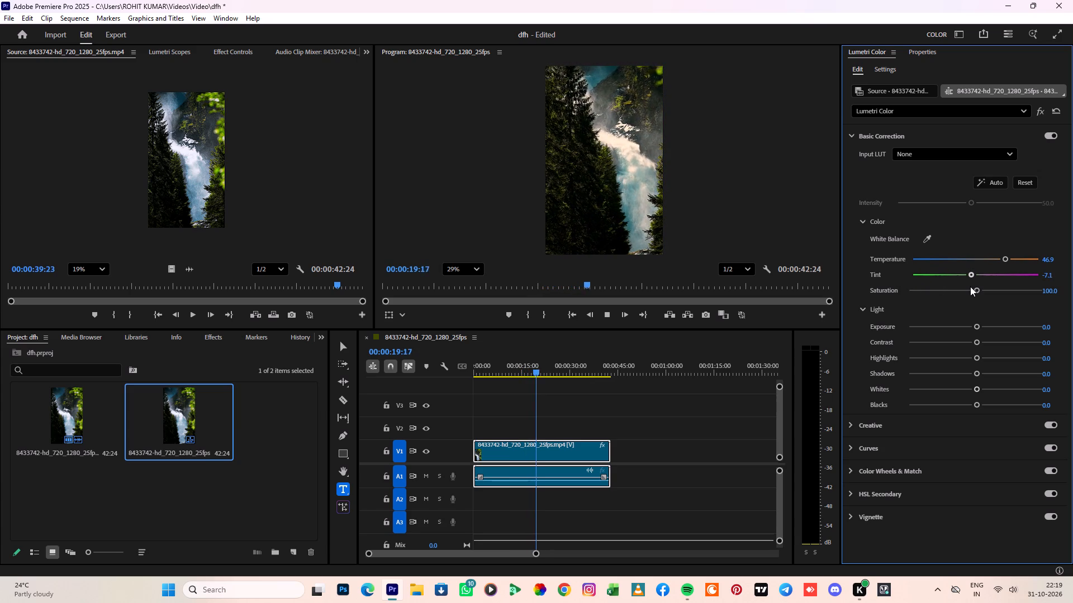
pyautogui.moveTo(970, 286); pyautogui.dragTo(968, 293)
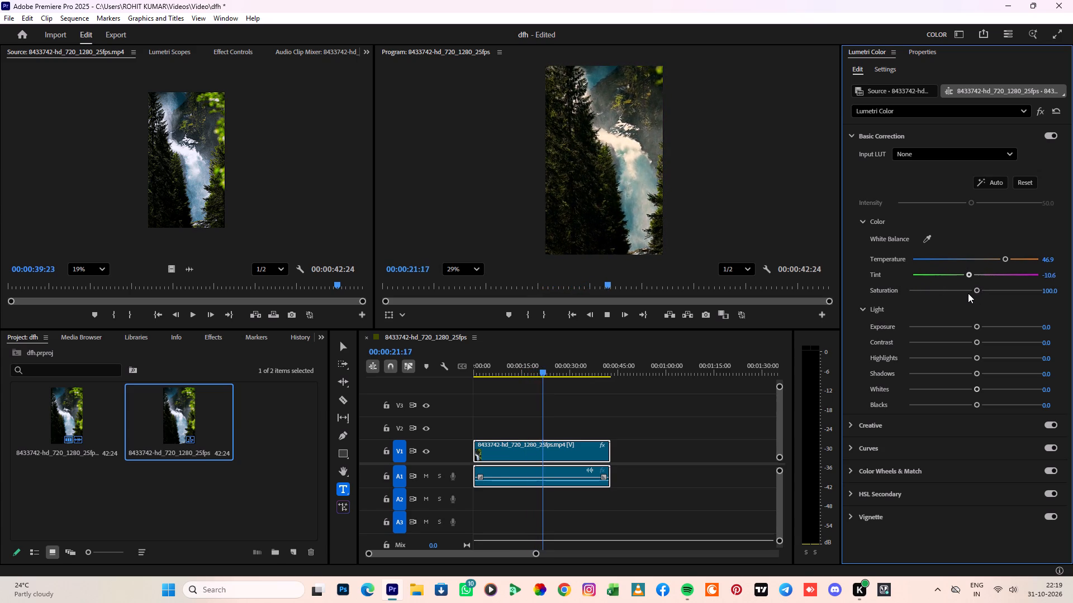
pyautogui.moveTo(968, 293); pyautogui.dragTo(968, 294)
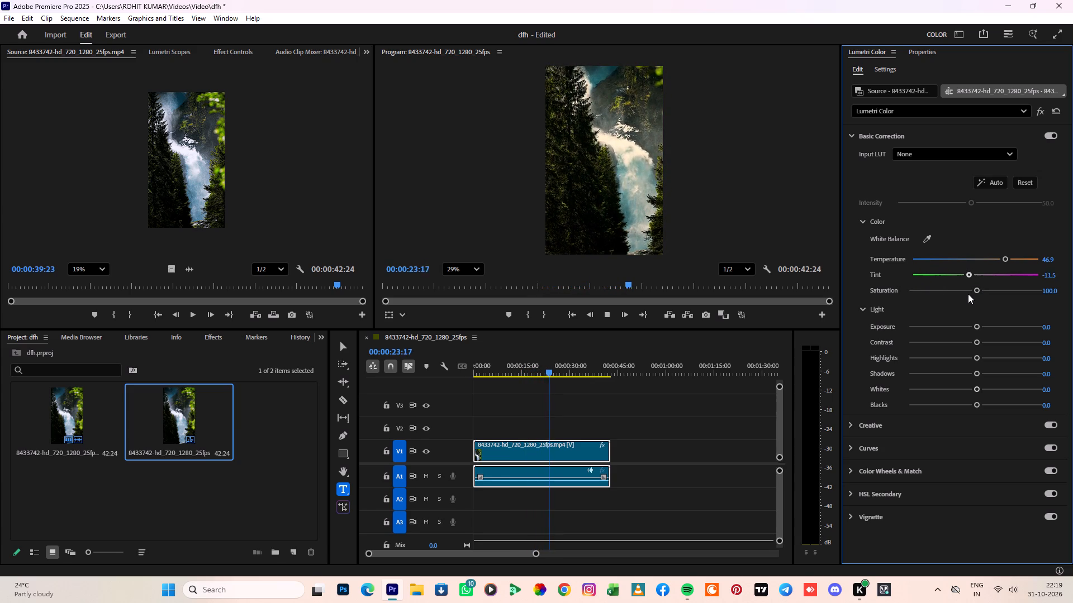
pyautogui.moveTo(968, 294); pyautogui.dragTo(969, 294)
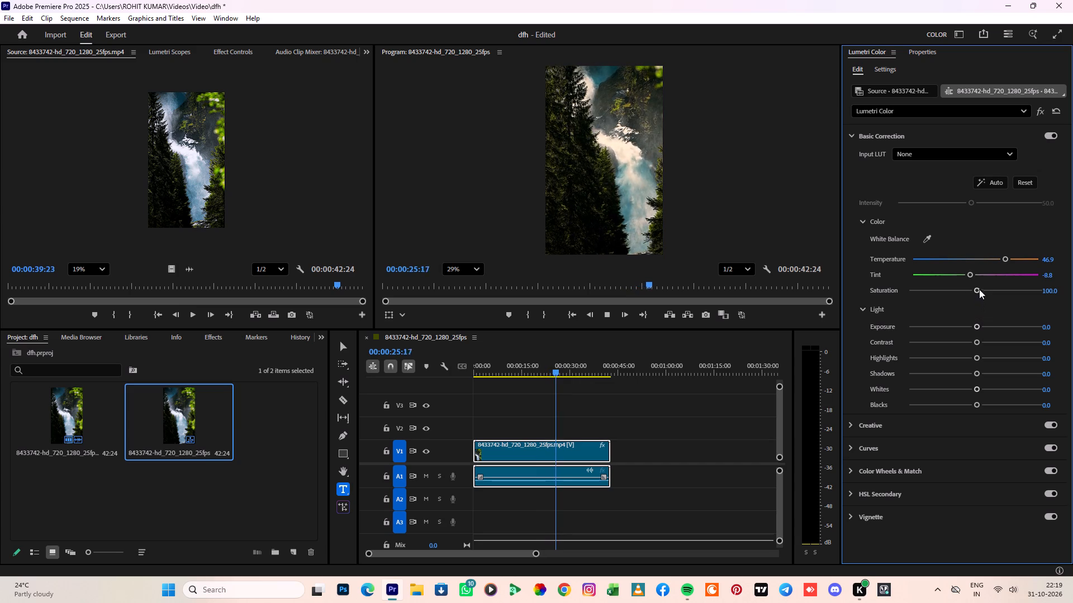
# Try weaker and stronger Basic Correction saturation on the waterfall clip and settle at about 113.3.
pyautogui.moveTo(978, 288); pyautogui.dragTo(1029, 294)
pyautogui.moveTo(1030, 288); pyautogui.dragTo(922, 291)
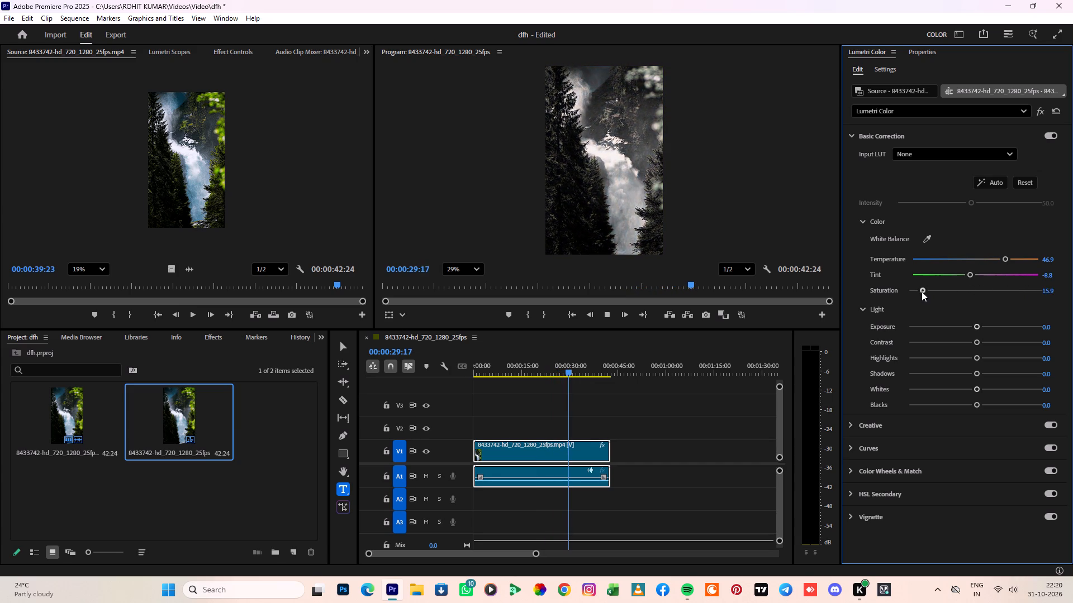
pyautogui.moveTo(922, 291); pyautogui.dragTo(1038, 298)
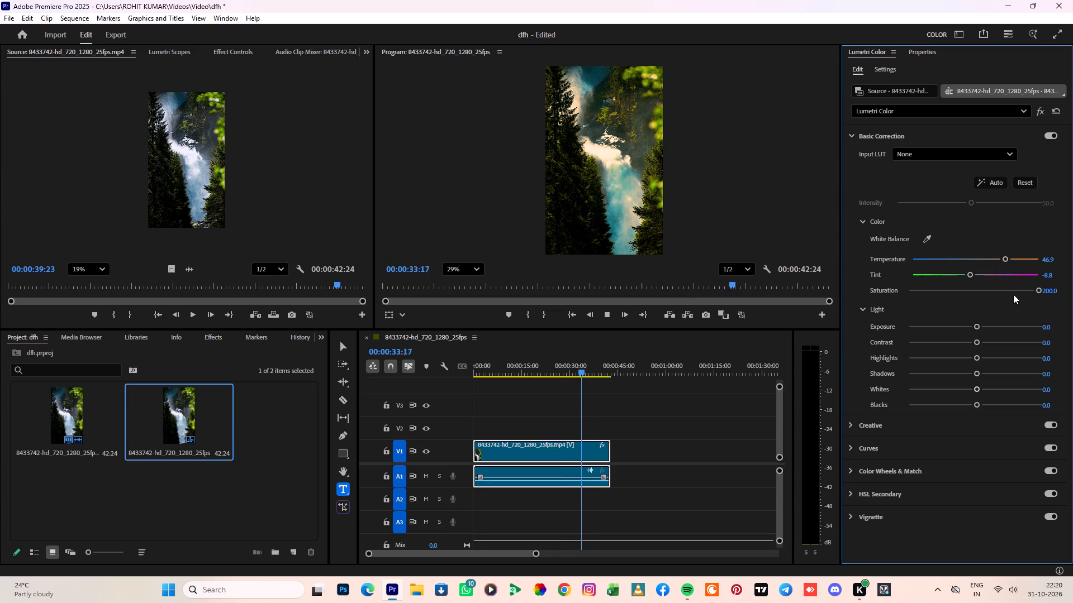
pyautogui.click(984, 291)
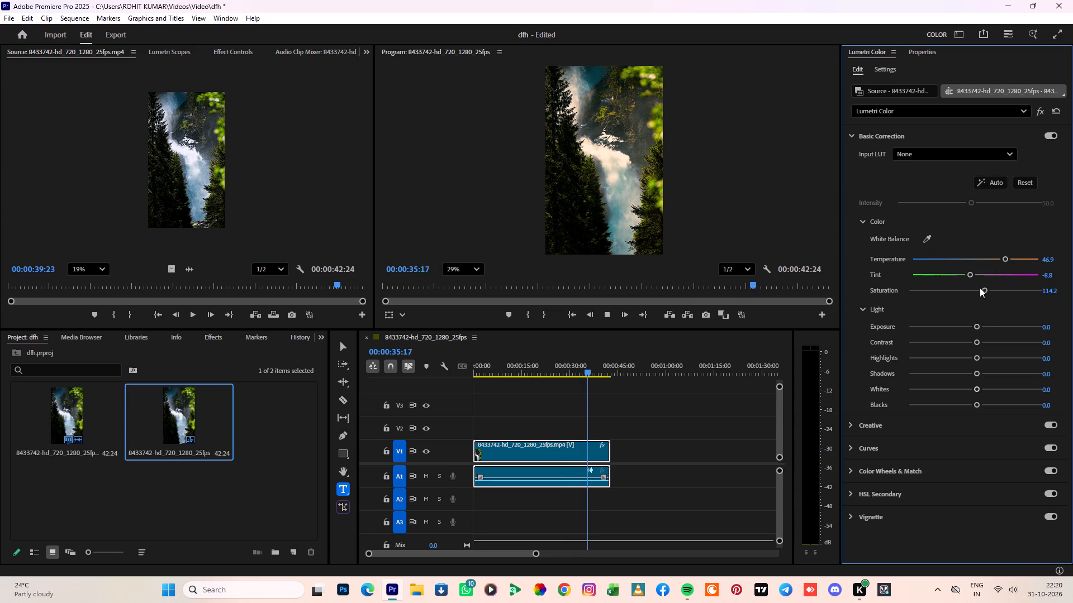
pyautogui.click(975, 285)
pyautogui.click(970, 285)
pyautogui.click(973, 293)
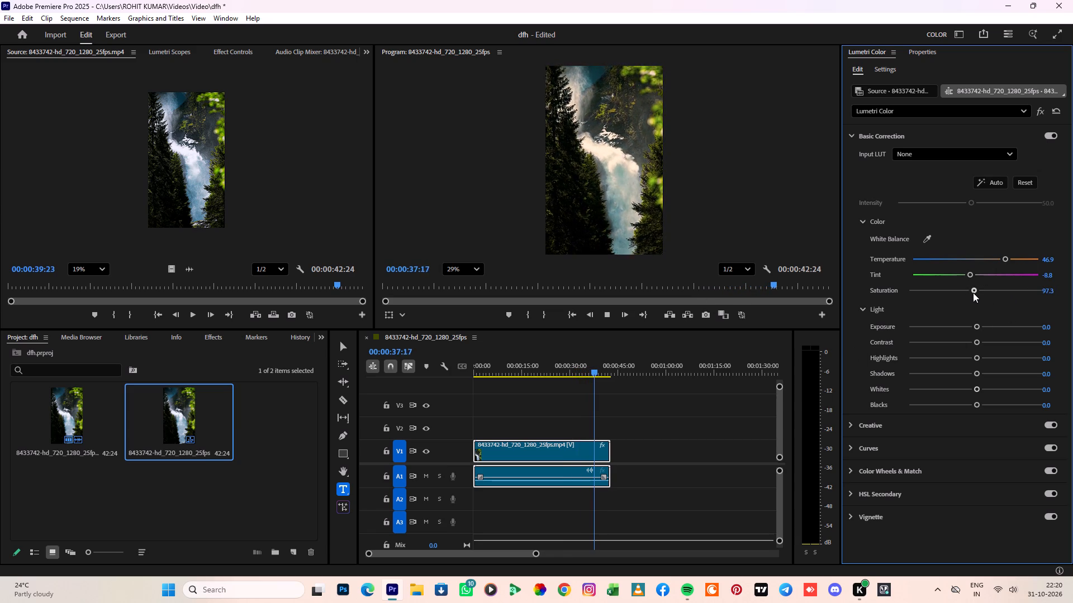
pyautogui.click(967, 292)
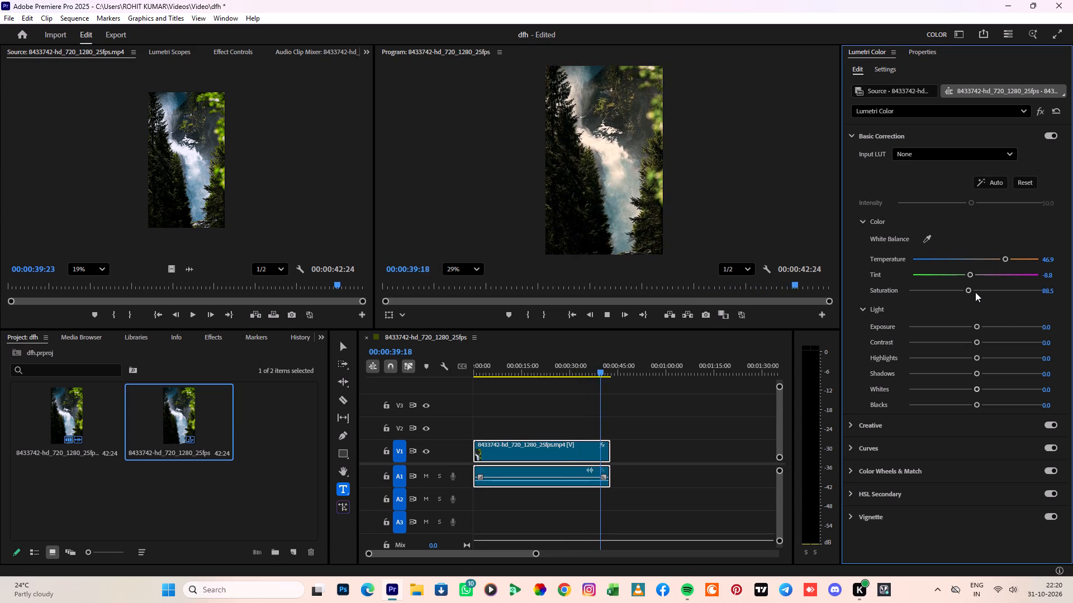
pyautogui.click(975, 292)
pyautogui.click(978, 292)
pyautogui.click(981, 292)
pyautogui.click(983, 293)
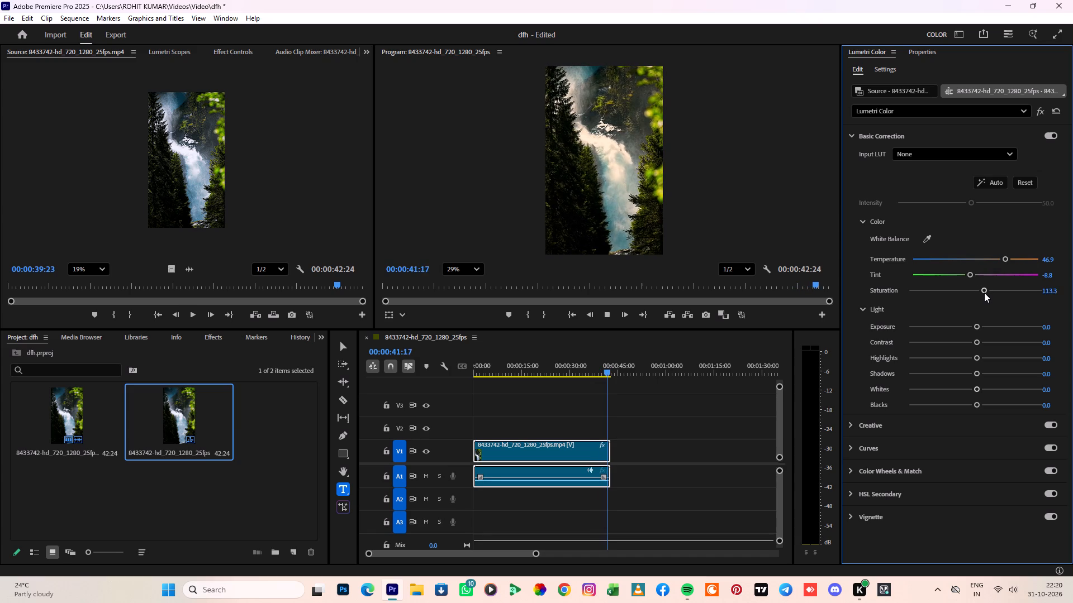
# Set the clip's exposure to about 0.8 and contrast to about -26.5, with playback paused near the two-second mark.
pyautogui.moveTo(976, 327); pyautogui.dragTo(953, 329)
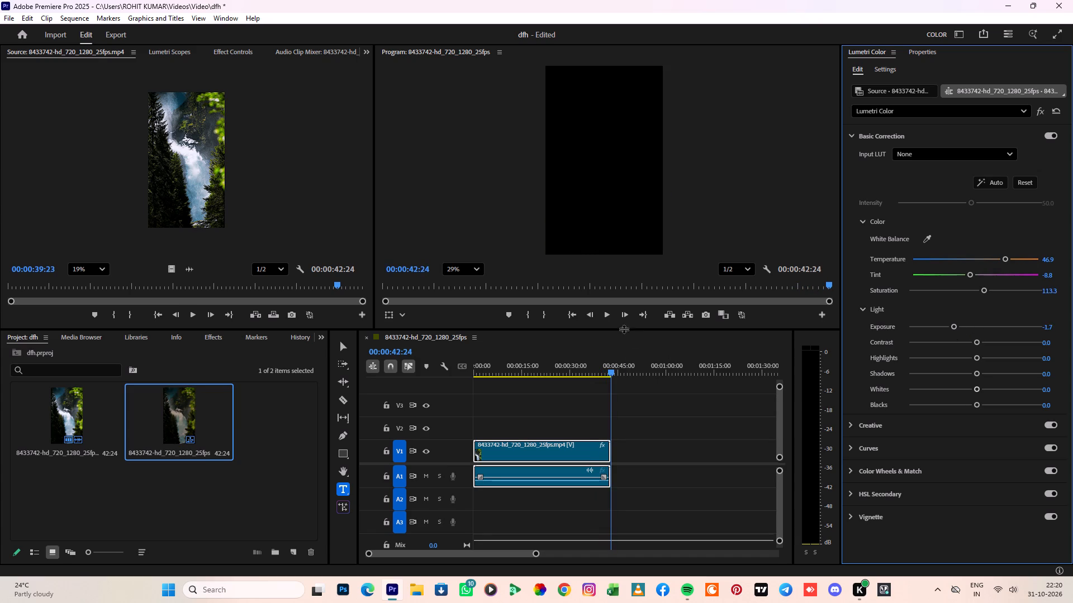
pyautogui.click(610, 314)
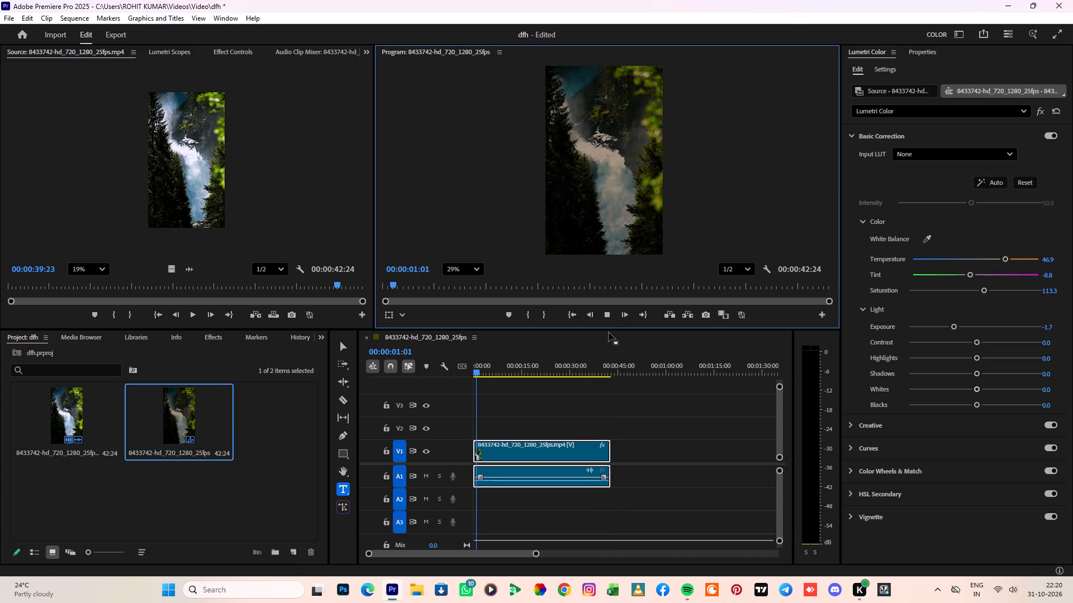
pyautogui.click(610, 318)
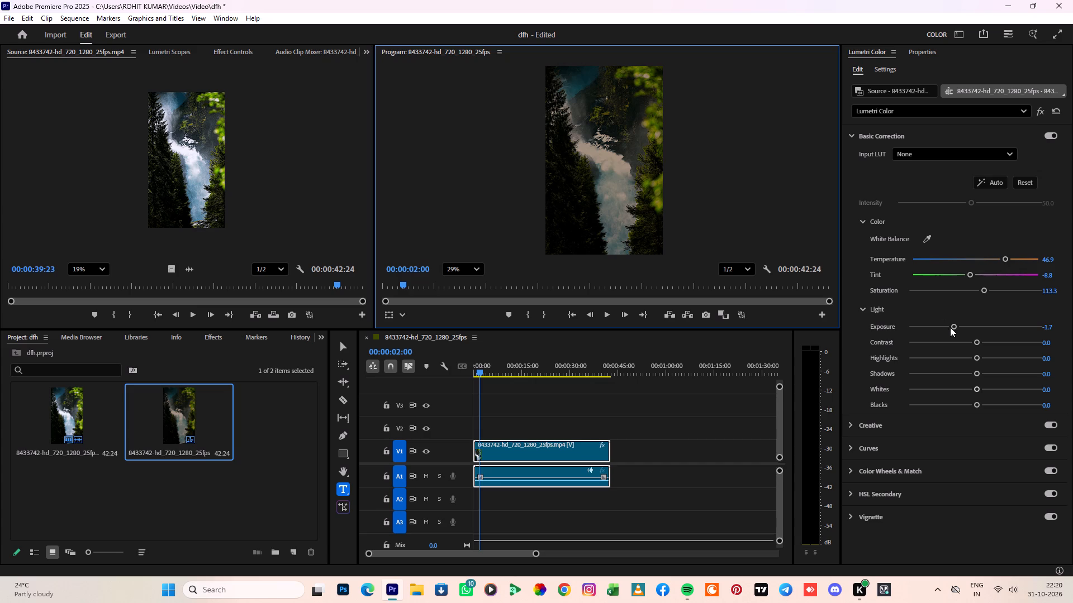
pyautogui.moveTo(951, 326); pyautogui.dragTo(1000, 333)
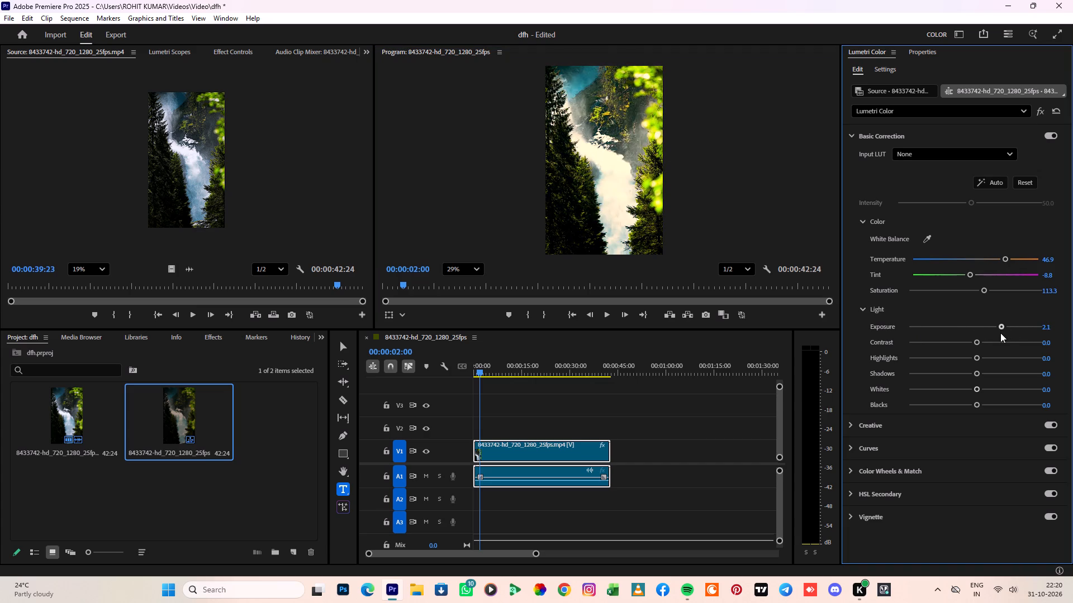
pyautogui.moveTo(1000, 333); pyautogui.dragTo(984, 339)
pyautogui.moveTo(976, 343); pyautogui.dragTo(947, 347)
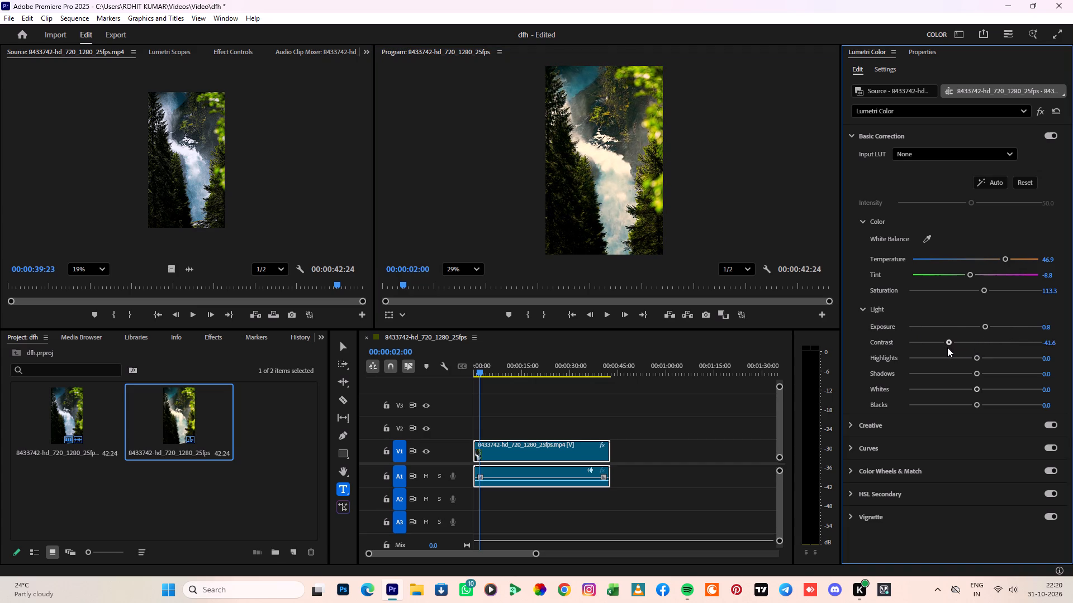
pyautogui.moveTo(947, 347); pyautogui.dragTo(1005, 350)
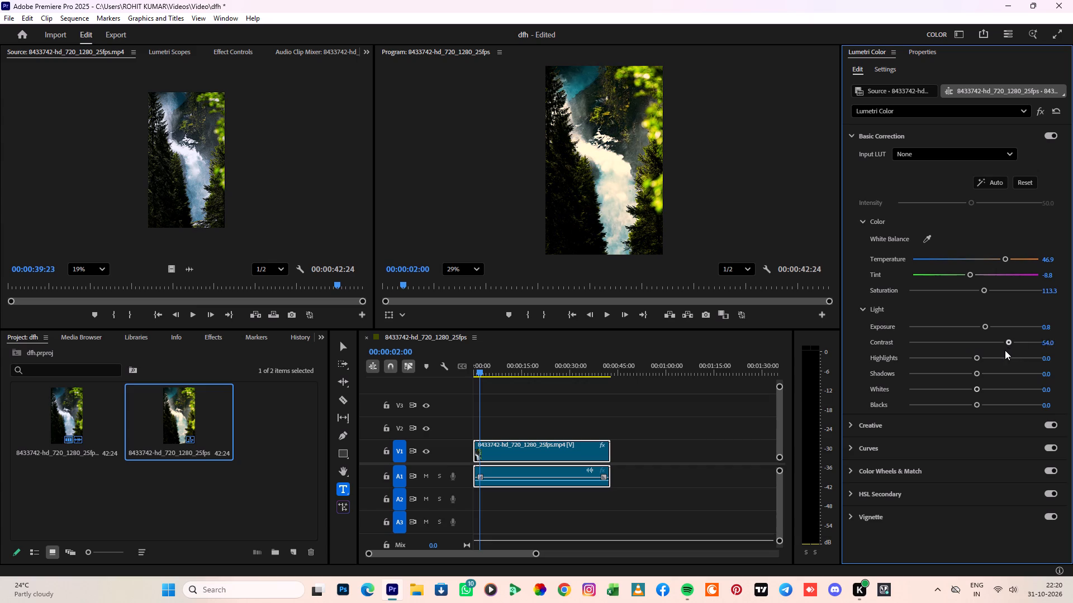
pyautogui.moveTo(1005, 350); pyautogui.dragTo(946, 350)
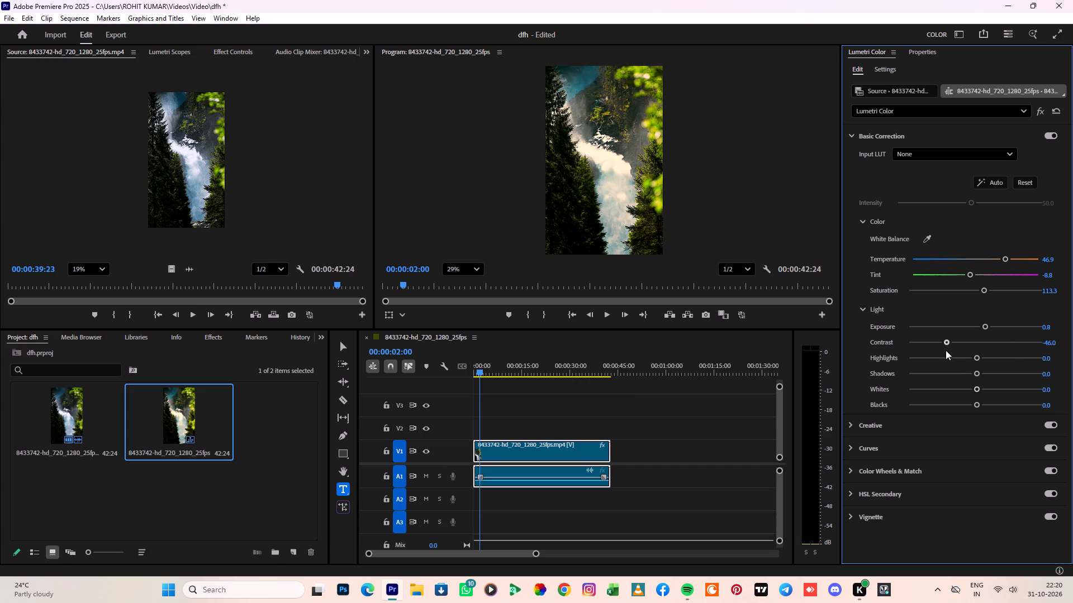
pyautogui.moveTo(946, 350); pyautogui.dragTo(958, 350)
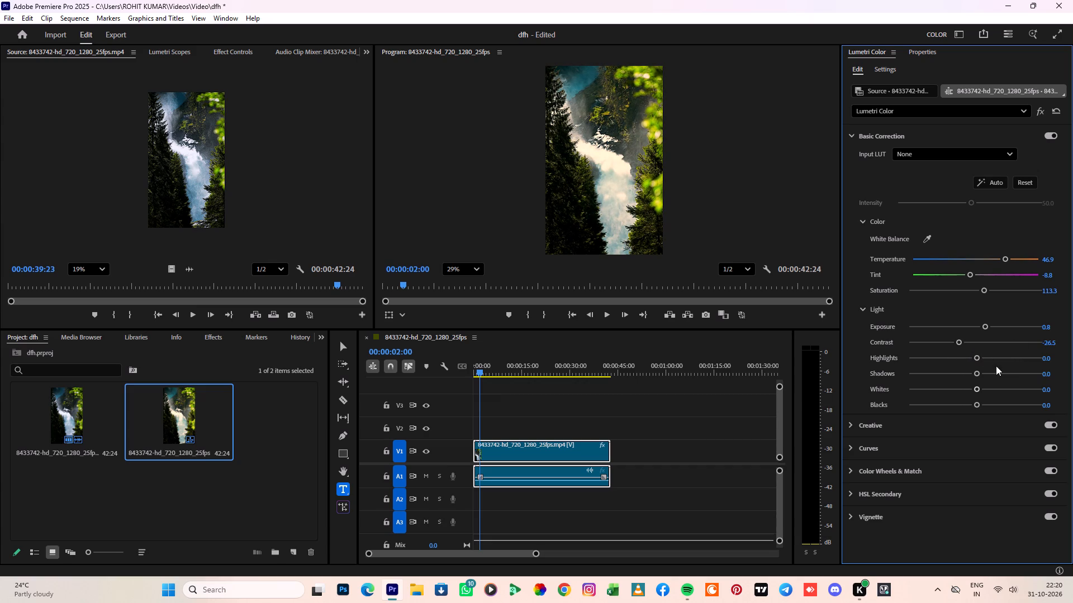
# Raise the waterfall clip's highlights to about 30.1 and its shadows to about 37.2.
pyautogui.moveTo(972, 356); pyautogui.dragTo(1019, 356)
pyautogui.moveTo(1019, 357); pyautogui.dragTo(996, 363)
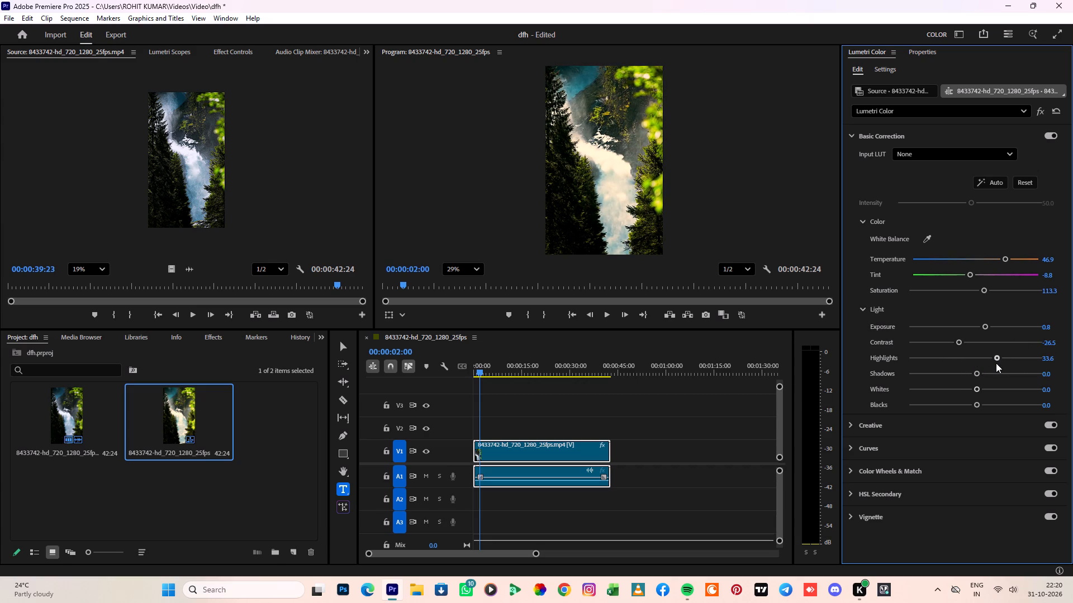
pyautogui.moveTo(996, 363); pyautogui.dragTo(994, 363)
pyautogui.moveTo(975, 371); pyautogui.dragTo(982, 372)
pyautogui.moveTo(982, 372); pyautogui.dragTo(970, 380)
pyautogui.moveTo(970, 380); pyautogui.dragTo(999, 385)
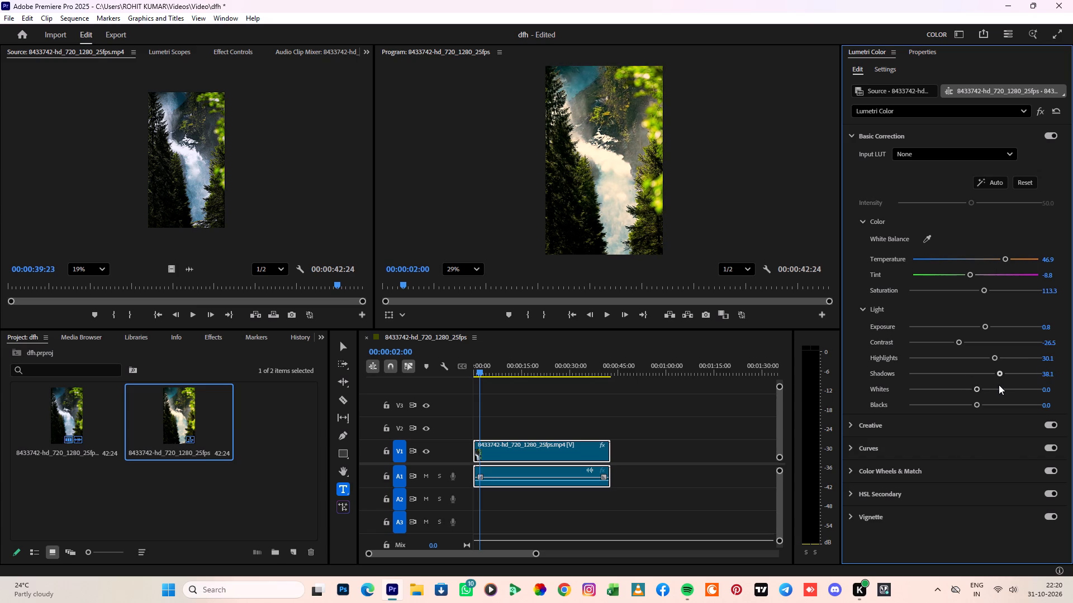
pyautogui.moveTo(999, 385); pyautogui.dragTo(998, 385)
# Set the waterfall clip's whites to about 16.8 and its blacks to about -4.4.
pyautogui.moveTo(978, 389); pyautogui.dragTo(1028, 393)
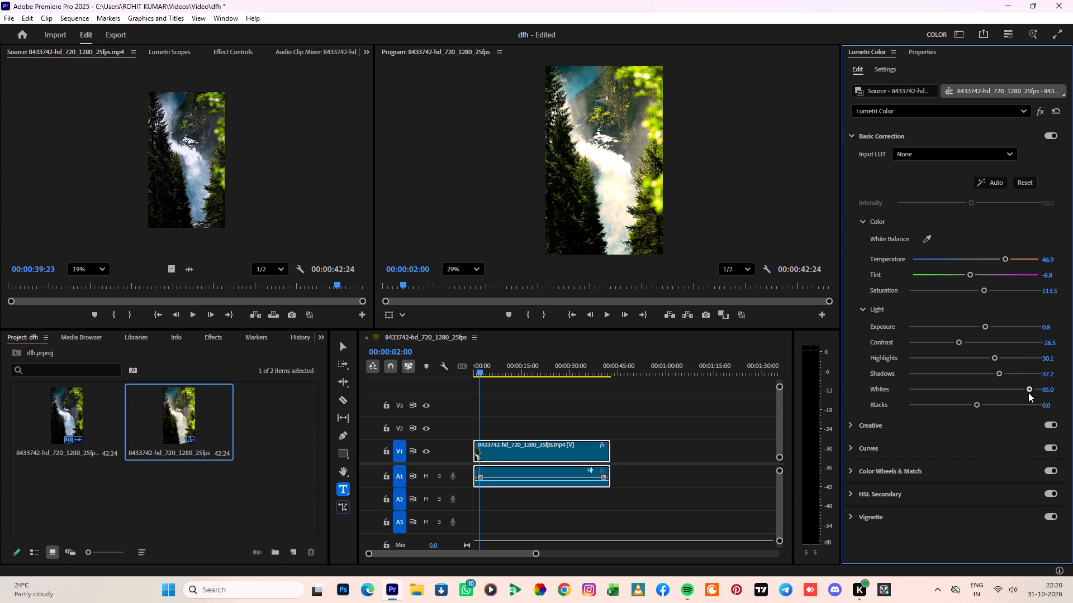
pyautogui.moveTo(1028, 393); pyautogui.dragTo(968, 406)
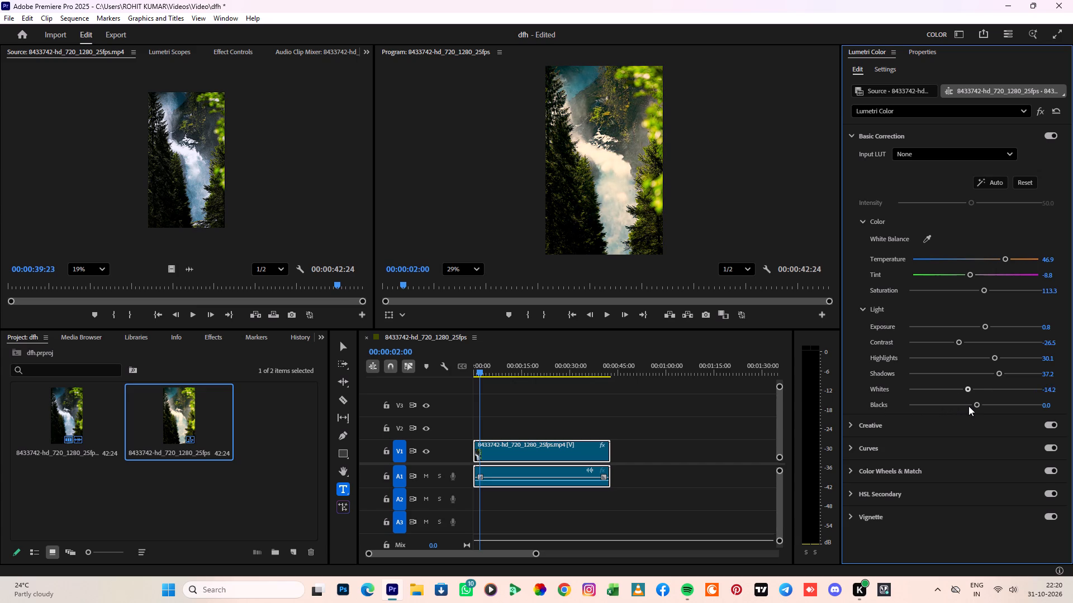
pyautogui.moveTo(968, 406); pyautogui.dragTo(985, 406)
pyautogui.moveTo(977, 406); pyautogui.dragTo(941, 414)
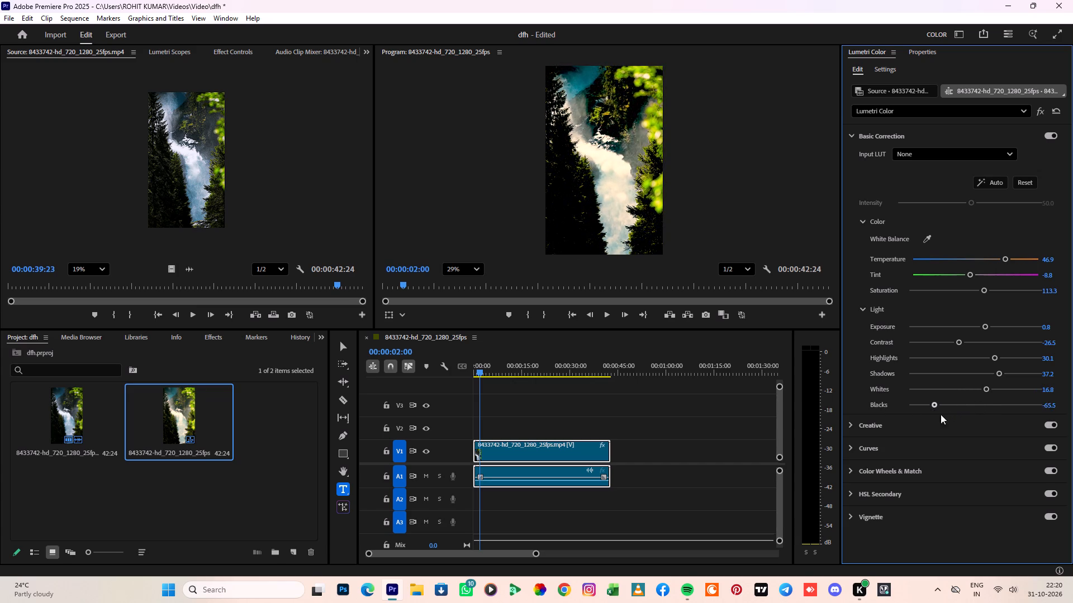
pyautogui.moveTo(941, 414); pyautogui.dragTo(973, 415)
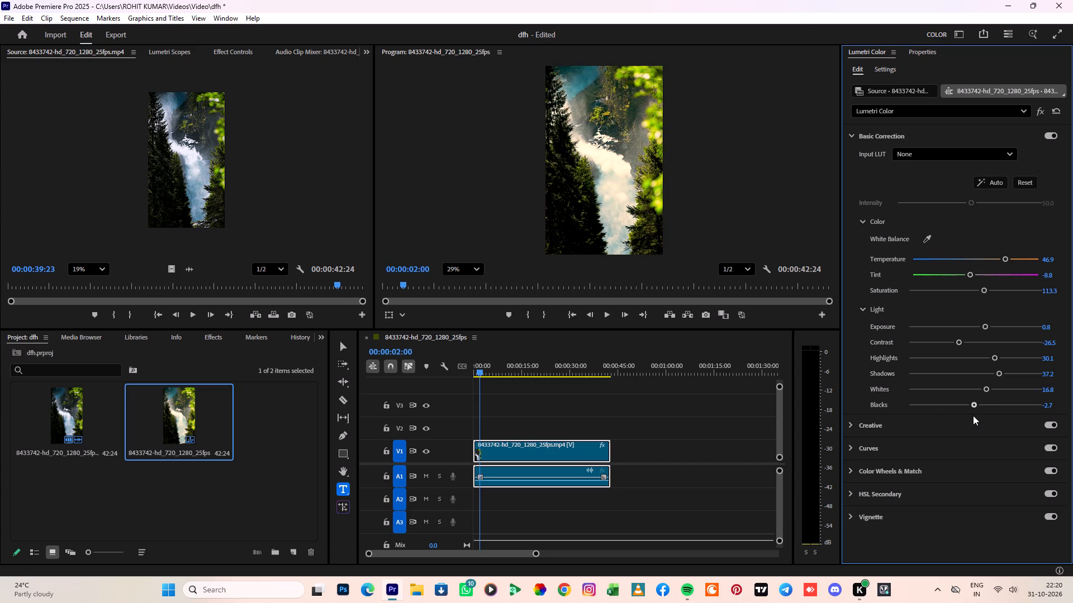
pyautogui.moveTo(973, 415); pyautogui.dragTo(972, 415)
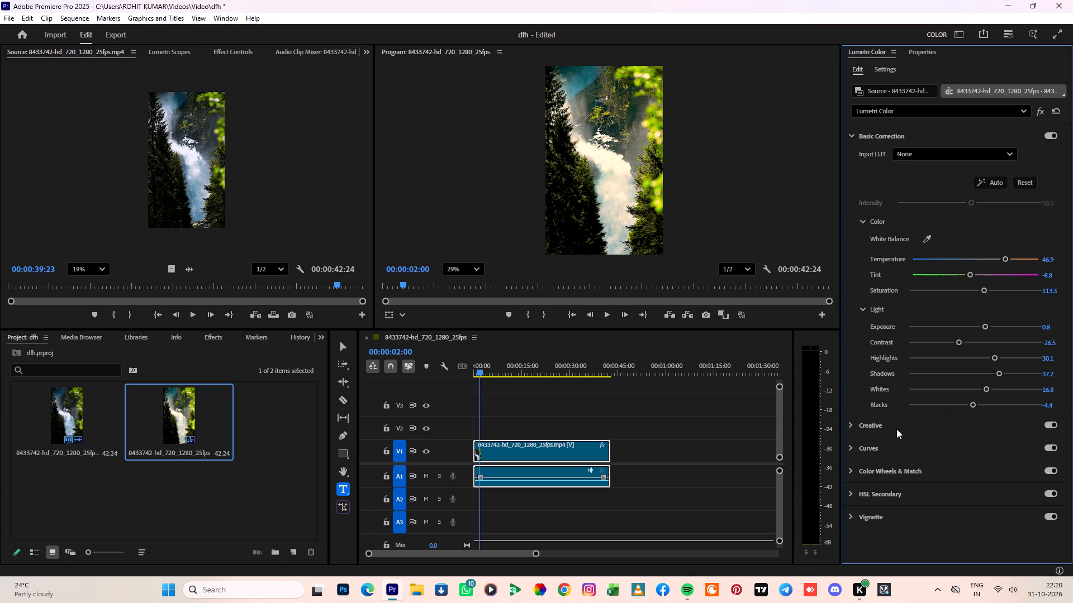
# In the Creative adjustments, try lighter and heavier Faded Film amounts on the waterfall clip and settle at about 37.6.
pyautogui.click(896, 429)
pyautogui.moveTo(913, 363); pyautogui.dragTo(927, 359)
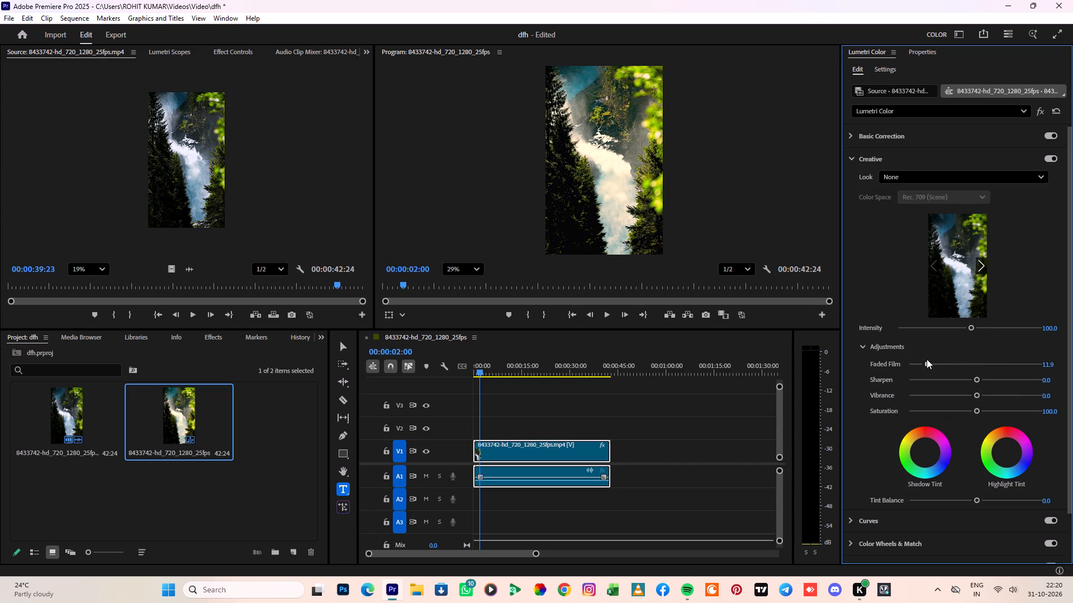
pyautogui.moveTo(927, 359); pyautogui.dragTo(975, 367)
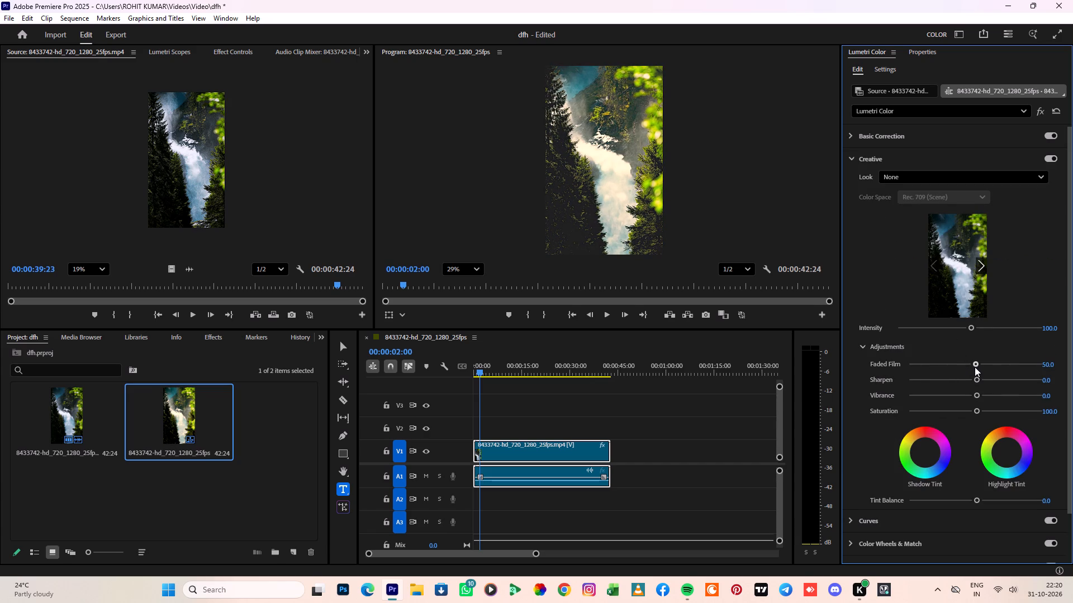
pyautogui.moveTo(975, 367); pyautogui.dragTo(928, 385)
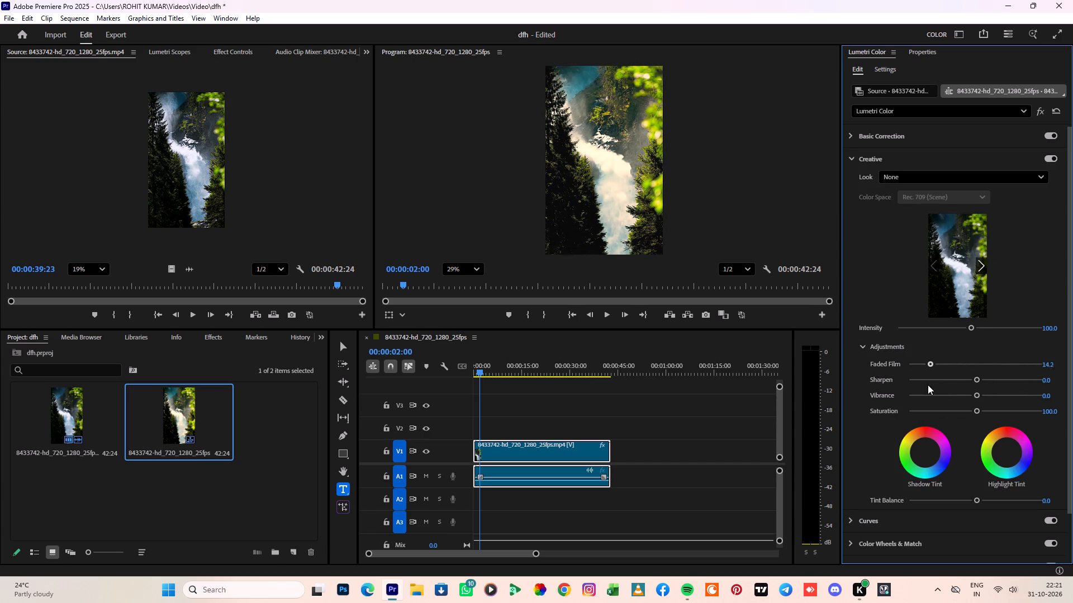
pyautogui.moveTo(928, 385); pyautogui.dragTo(968, 386)
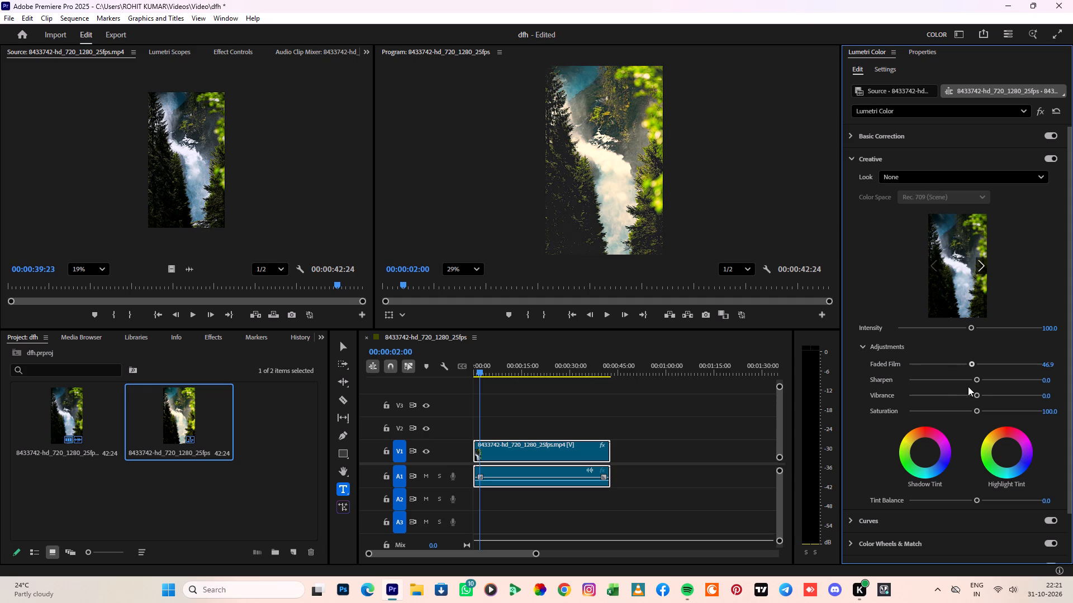
pyautogui.moveTo(968, 386); pyautogui.dragTo(959, 389)
# Try softer and stronger Creative sharpening on the waterfall clip and settle at about 51.3.
pyautogui.moveTo(977, 379); pyautogui.dragTo(979, 379)
pyautogui.moveTo(979, 379); pyautogui.dragTo(936, 383)
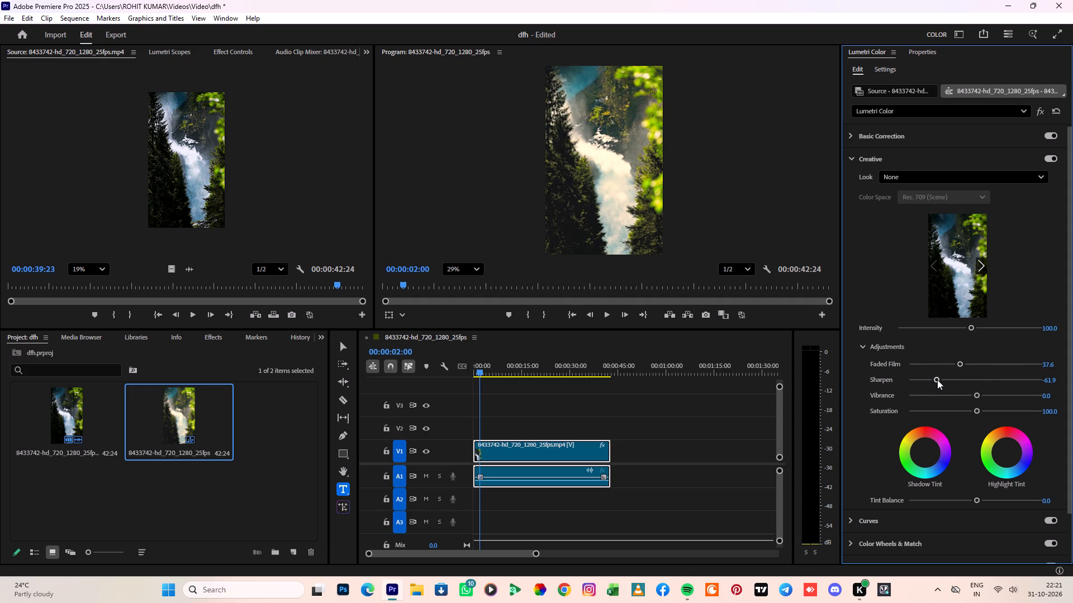
pyautogui.moveTo(937, 380); pyautogui.dragTo(947, 380)
pyautogui.click(1015, 378)
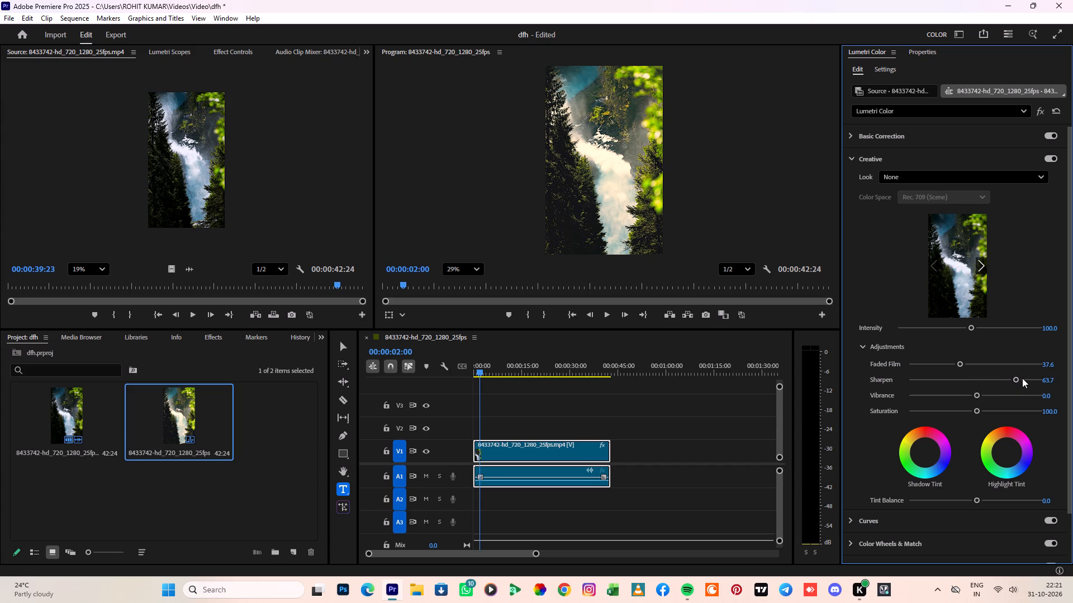
pyautogui.click(1007, 380)
# Compare low and high vibrance on the waterfall clip and settle at about 46.0.
pyautogui.click(977, 396)
pyautogui.doubleClick(983, 396)
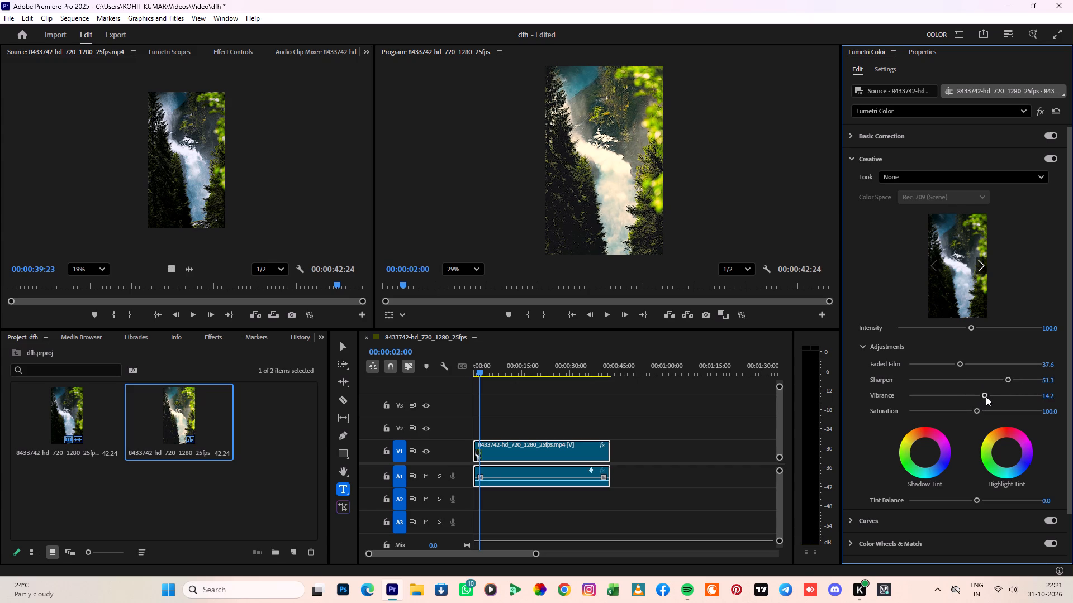
pyautogui.click(991, 396)
pyautogui.moveTo(993, 397); pyautogui.dragTo(998, 398)
pyautogui.moveTo(1000, 395); pyautogui.dragTo(906, 393)
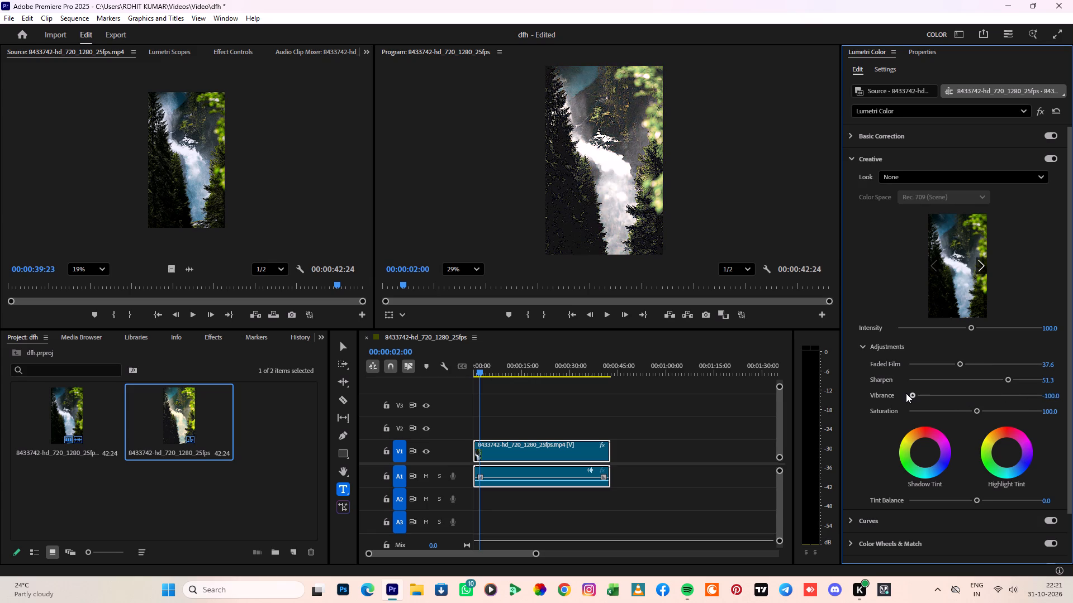
pyautogui.moveTo(906, 393); pyautogui.dragTo(1004, 406)
# Try a much stronger Creative saturation and bring it down to about 109.7.
pyautogui.moveTo(985, 413); pyautogui.dragTo(1025, 414)
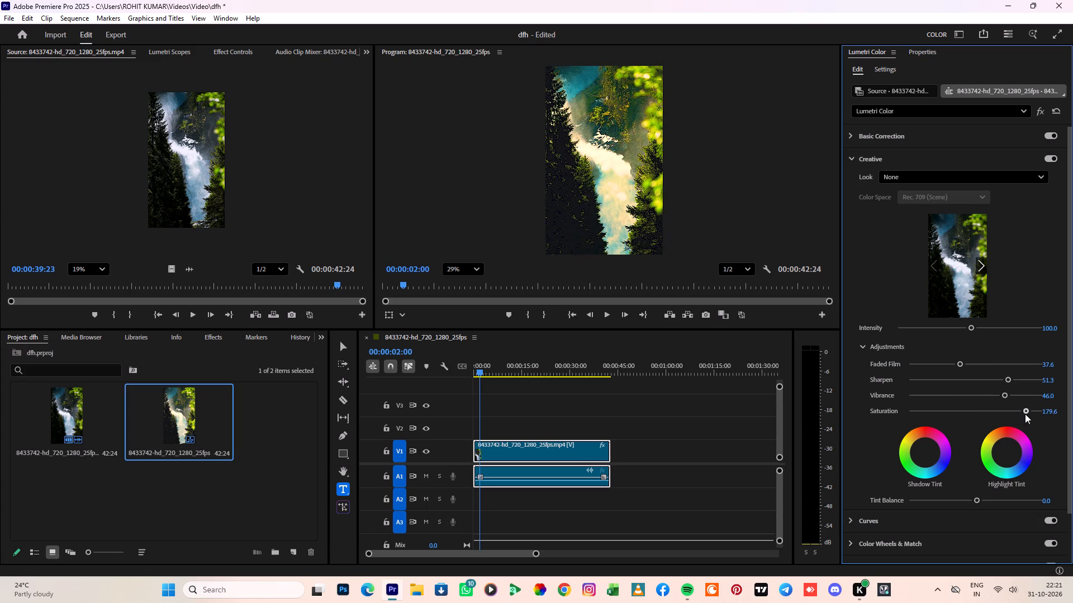
pyautogui.moveTo(1025, 414); pyautogui.dragTo(979, 425)
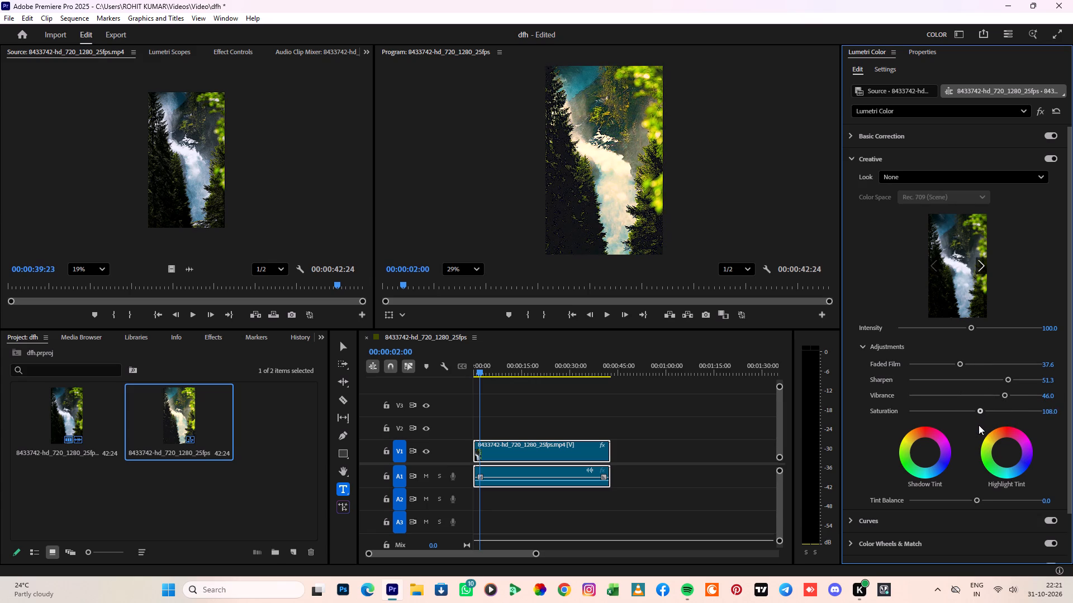
pyautogui.moveTo(979, 425); pyautogui.dragTo(981, 426)
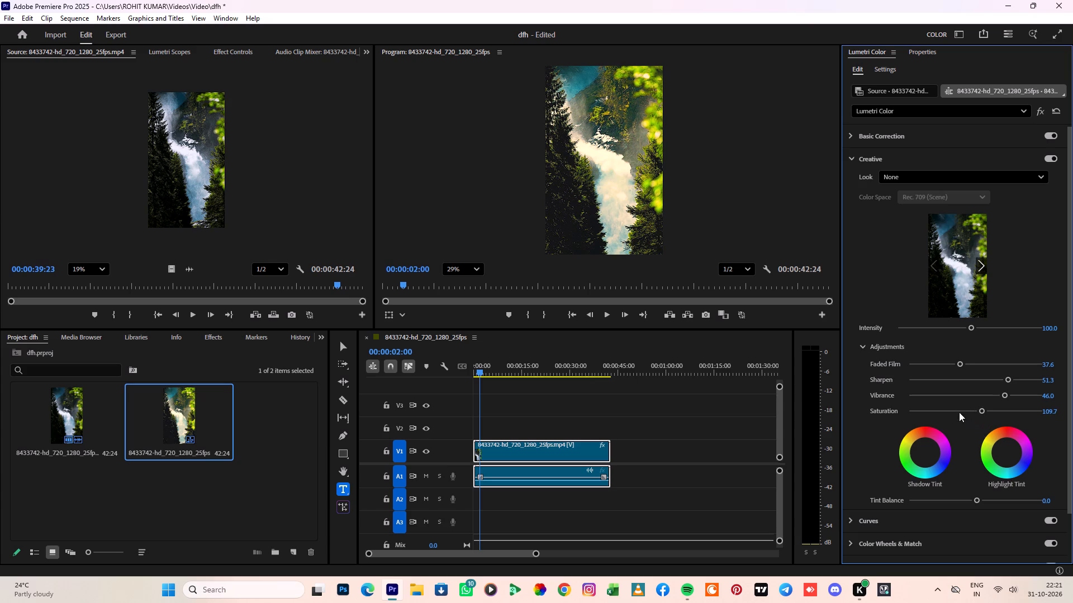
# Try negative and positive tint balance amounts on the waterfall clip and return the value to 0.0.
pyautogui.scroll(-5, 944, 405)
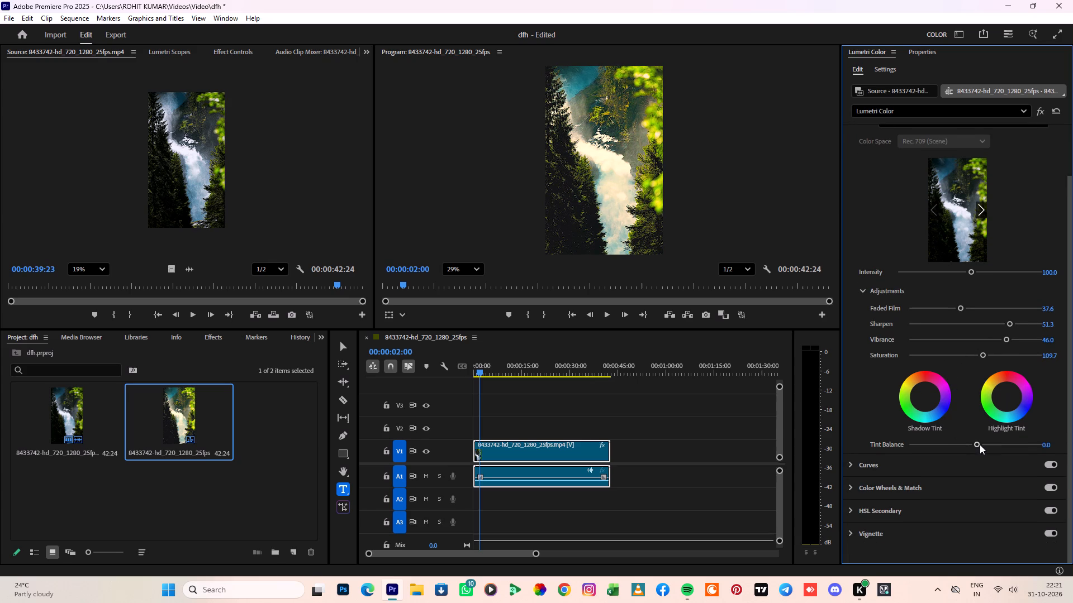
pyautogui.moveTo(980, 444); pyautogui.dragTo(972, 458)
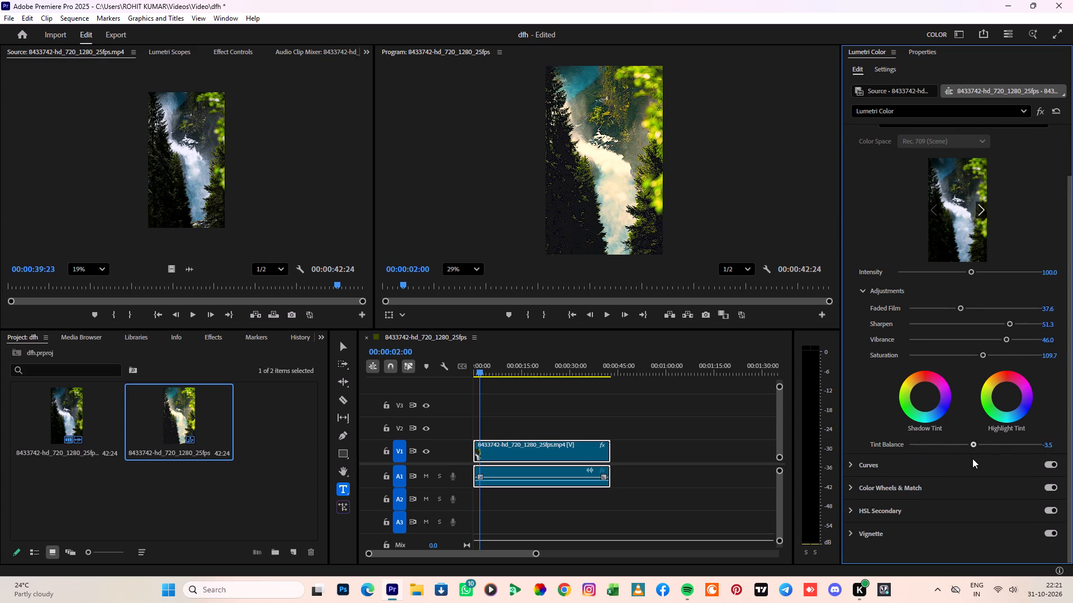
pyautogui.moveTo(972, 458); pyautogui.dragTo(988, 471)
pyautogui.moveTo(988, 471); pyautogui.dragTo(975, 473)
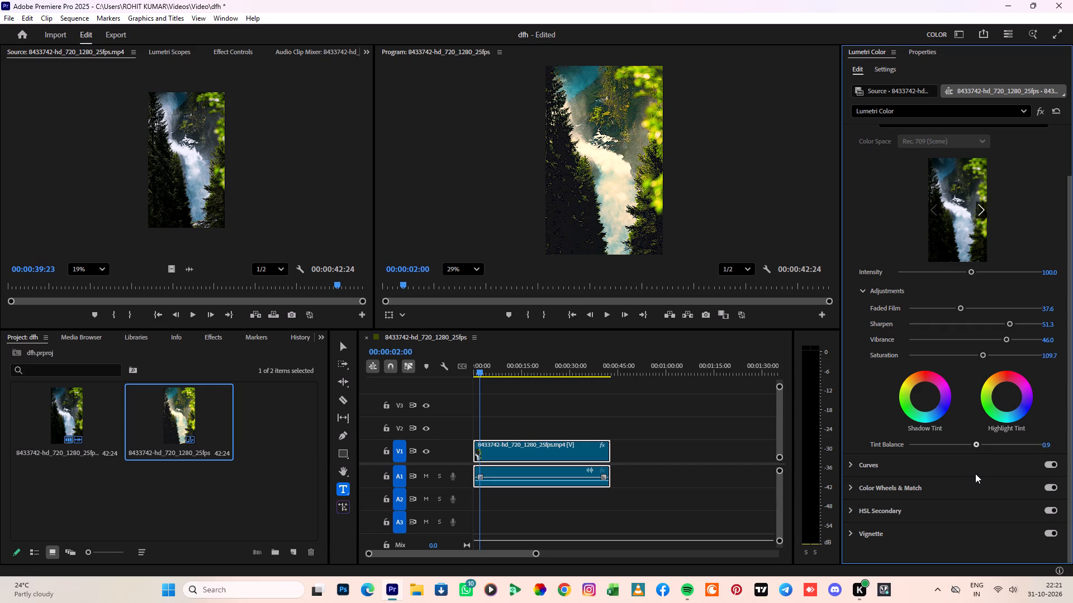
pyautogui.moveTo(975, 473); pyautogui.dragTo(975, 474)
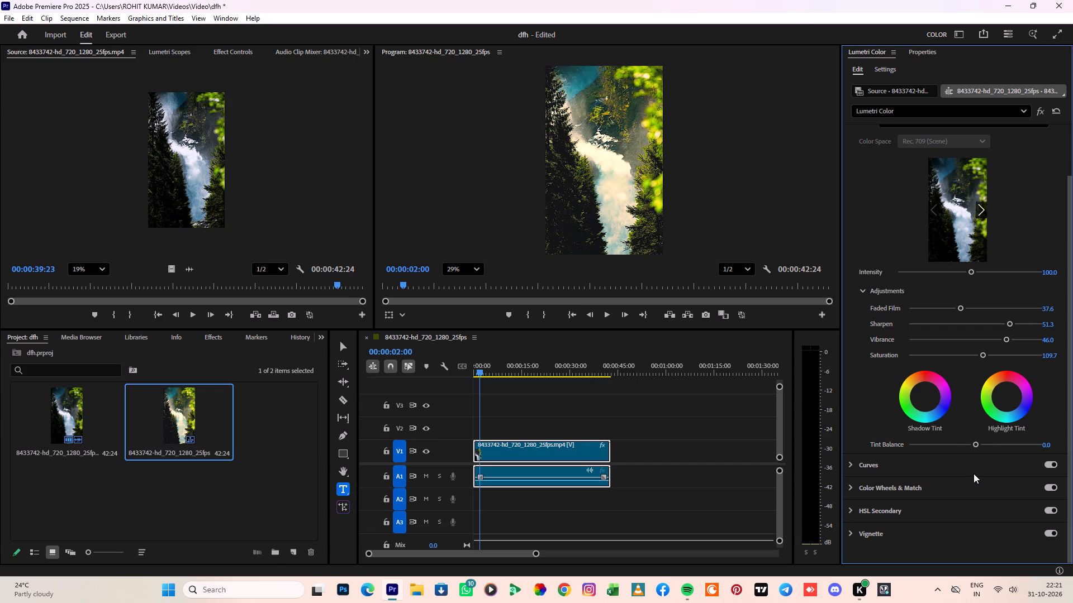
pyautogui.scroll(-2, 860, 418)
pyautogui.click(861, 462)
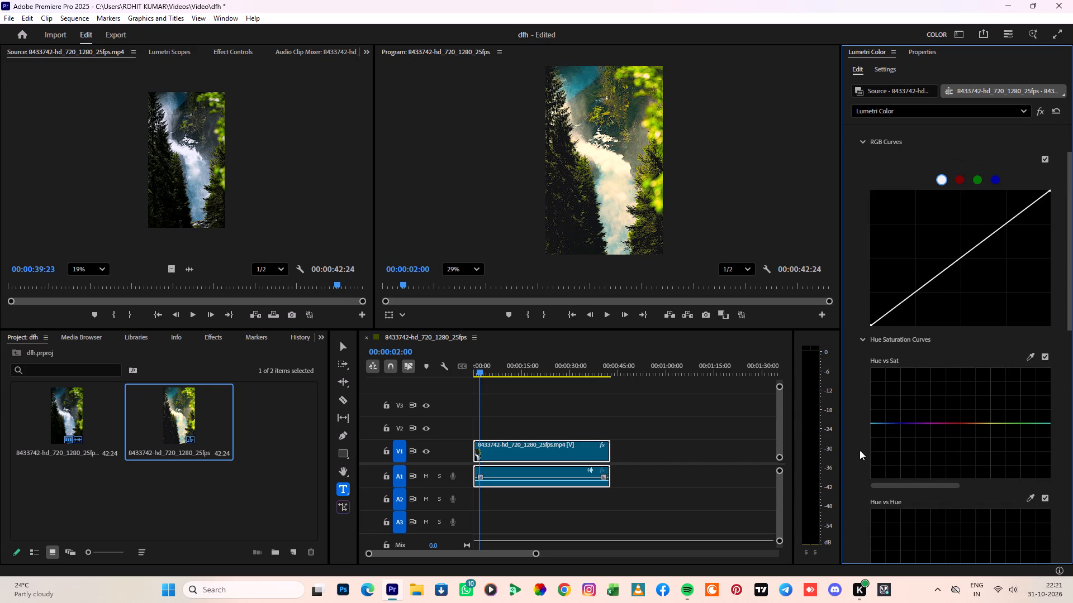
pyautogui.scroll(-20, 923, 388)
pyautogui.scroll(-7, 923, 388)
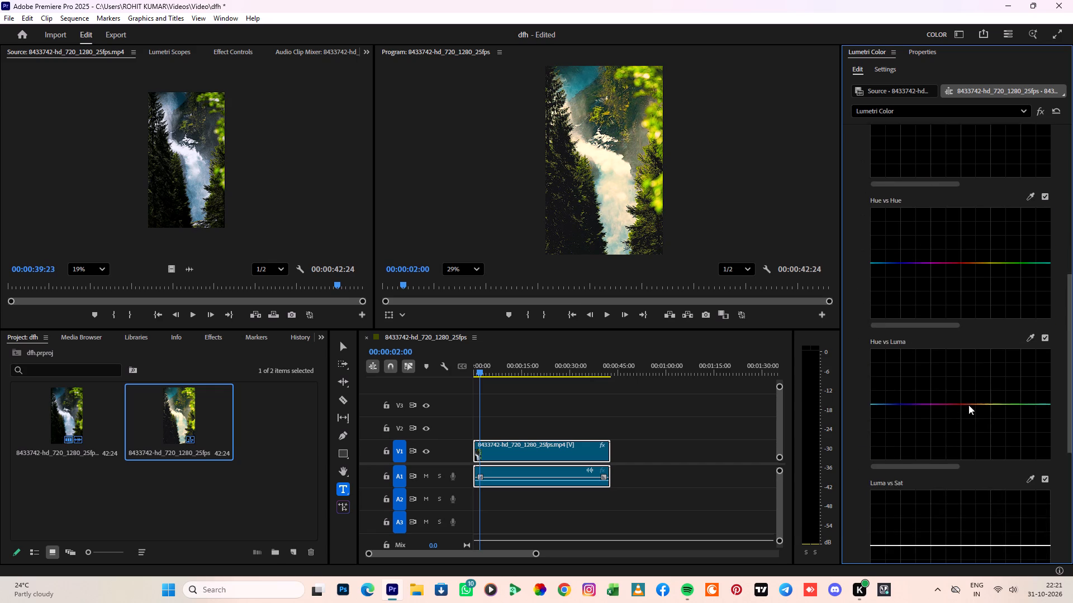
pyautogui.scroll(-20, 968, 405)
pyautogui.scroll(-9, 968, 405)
# In Color Wheels & Match, try green and blue midtone tints and settle just off neutral toward blue-violet.
pyautogui.click(908, 478)
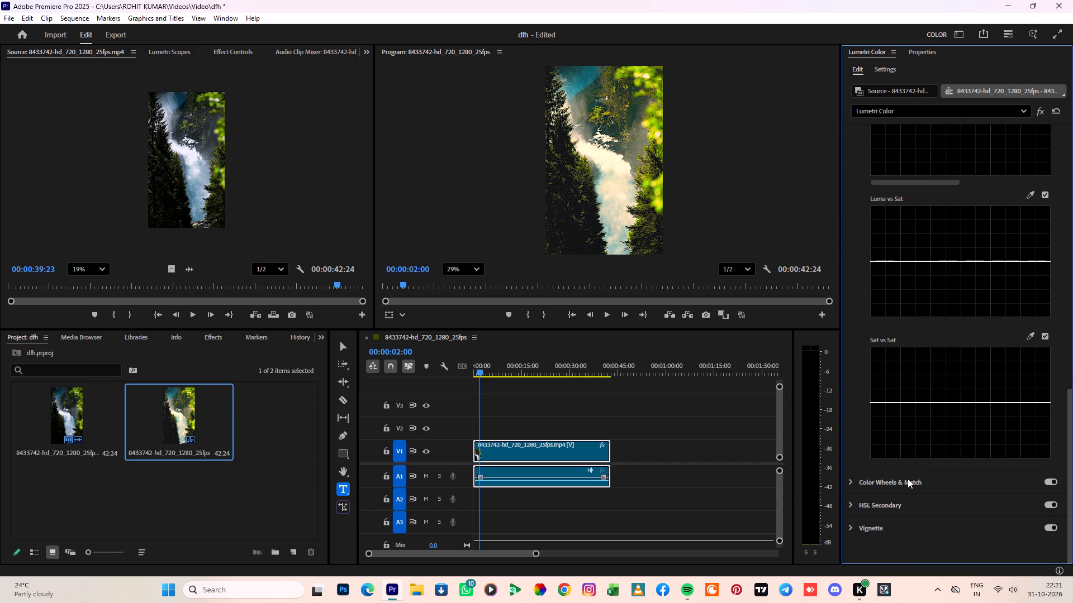
pyautogui.click(847, 480)
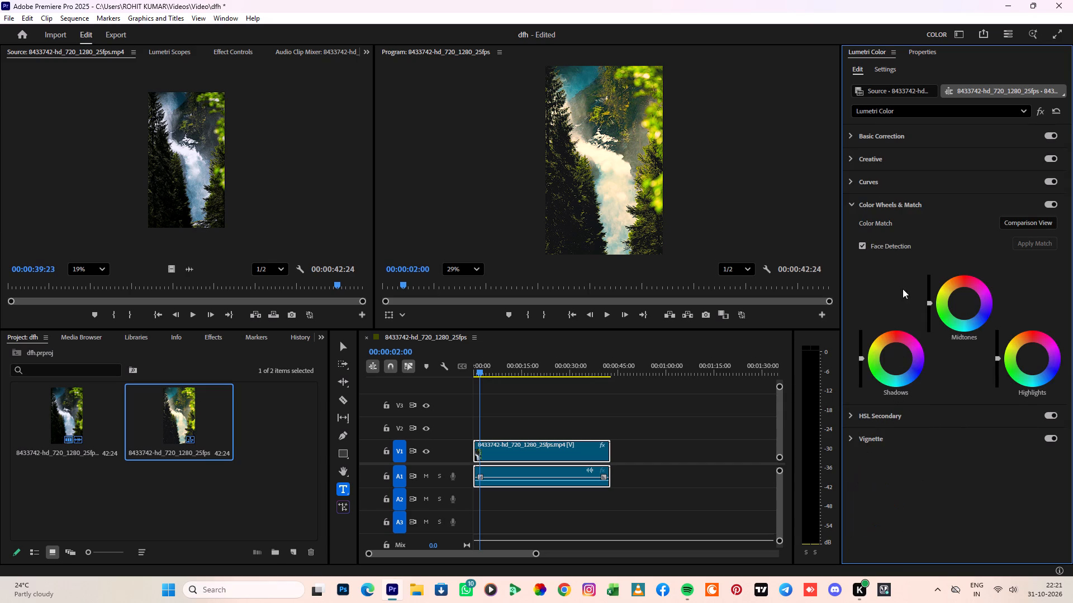
pyautogui.click(955, 304)
pyautogui.click(958, 305)
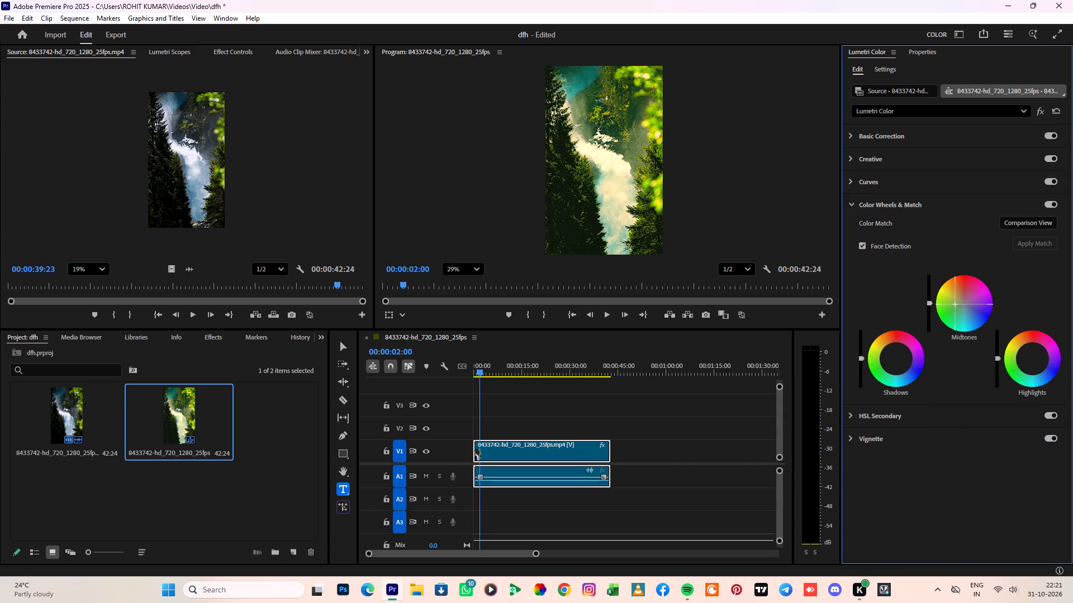
pyautogui.click(969, 313)
pyautogui.click(974, 312)
pyautogui.click(978, 312)
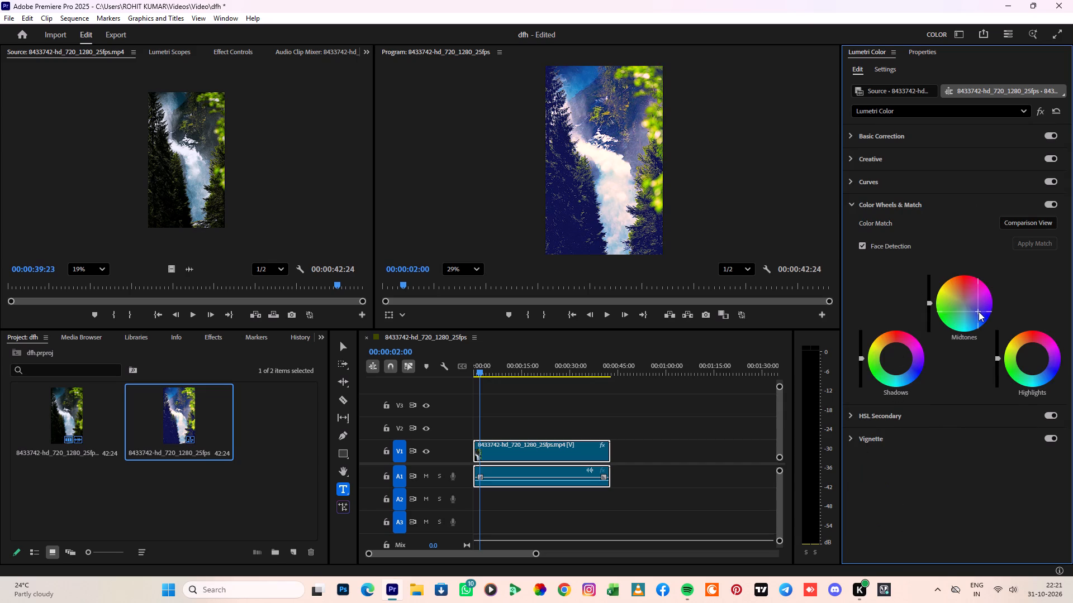
pyautogui.click(970, 308)
pyautogui.moveTo(967, 304); pyautogui.dragTo(967, 304)
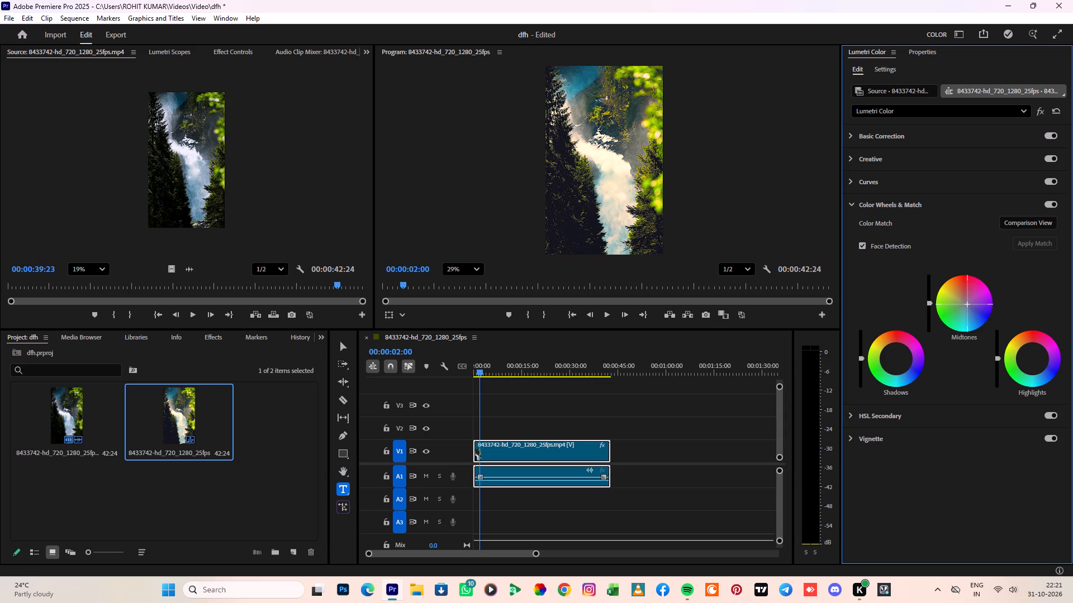
pyautogui.moveTo(967, 304); pyautogui.dragTo(957, 312)
# Try darker and brighter midtone levels and leave the midtones slightly below neutral.
pyautogui.moveTo(930, 303); pyautogui.dragTo(931, 315)
pyautogui.moveTo(931, 315); pyautogui.dragTo(976, 198)
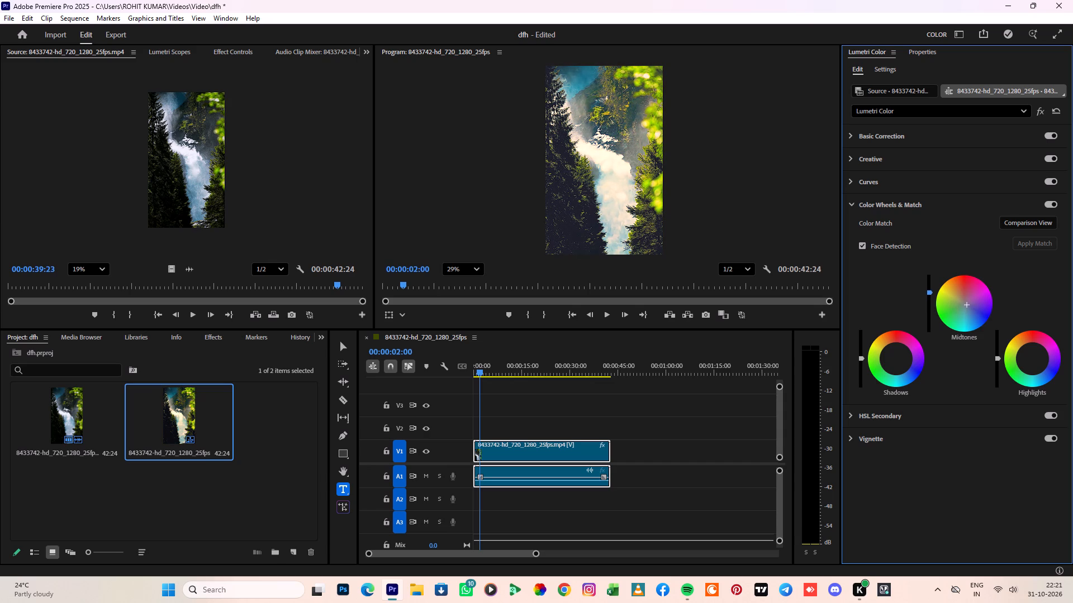
pyautogui.moveTo(976, 198); pyautogui.dragTo(965, 344)
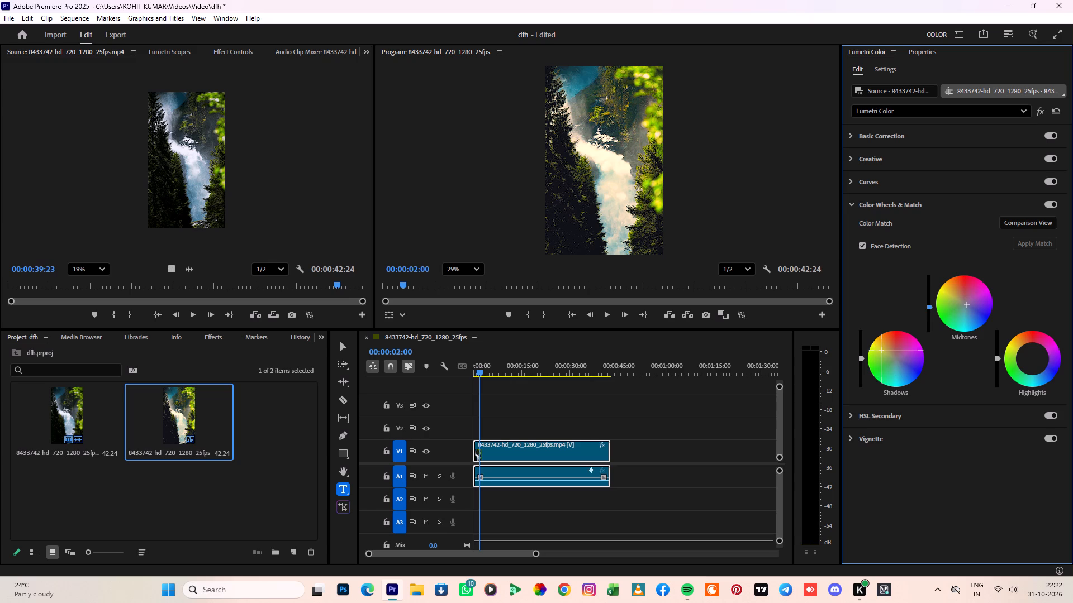
# Tint the shadows toward yellow-orange and lower the shadow level slightly below neutral.
pyautogui.click(881, 350)
pyautogui.moveTo(861, 357); pyautogui.dragTo(873, 429)
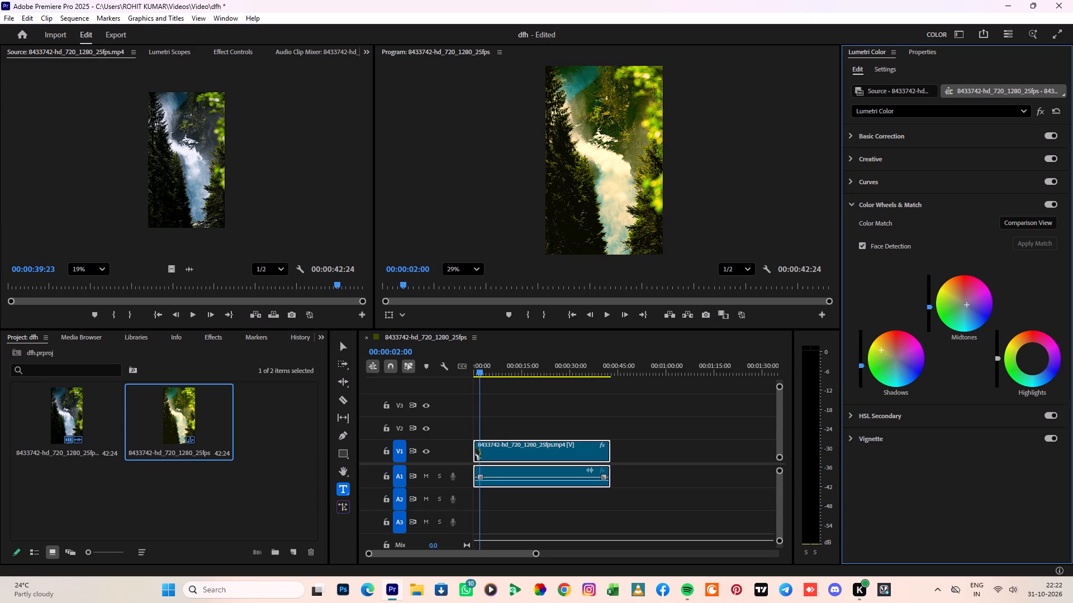
pyautogui.moveTo(873, 429); pyautogui.dragTo(885, 376)
pyautogui.moveTo(885, 376); pyautogui.dragTo(895, 369)
# Try blue, cyan and green shadow tints on the waterfall clip and settle slightly off neutral toward yellow-green.
pyautogui.click(899, 367)
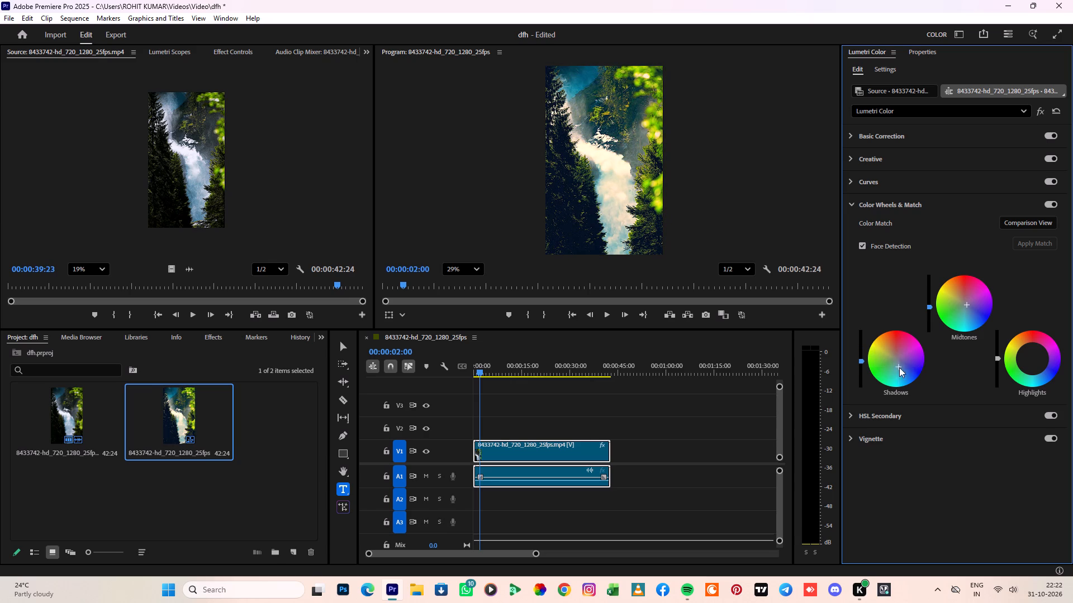
pyautogui.click(906, 373)
pyautogui.click(908, 375)
pyautogui.click(911, 368)
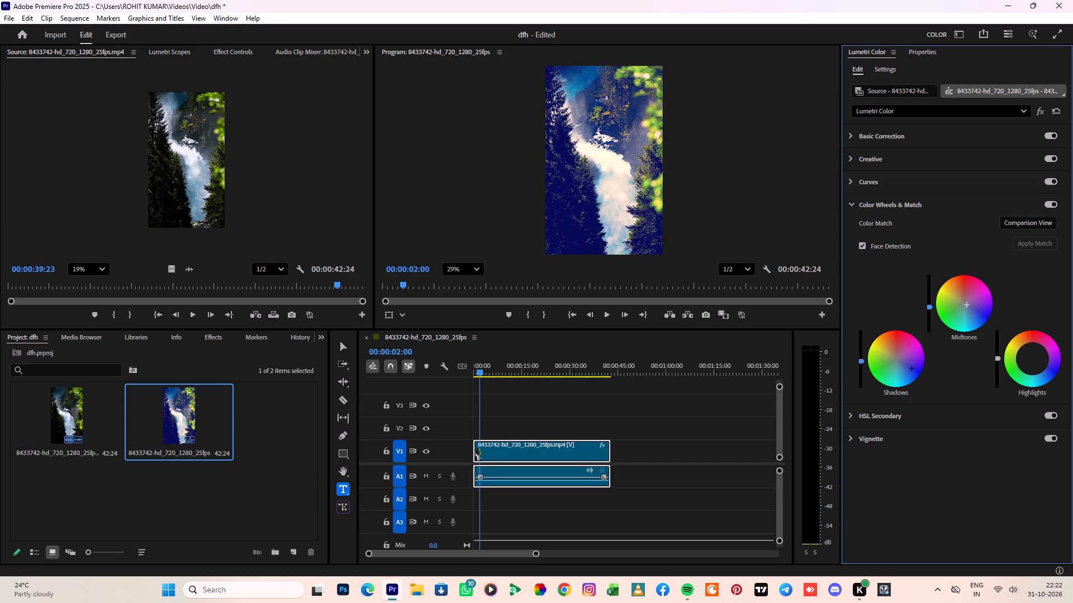
pyautogui.click(900, 375)
pyautogui.click(892, 378)
pyautogui.click(886, 379)
pyautogui.click(887, 357)
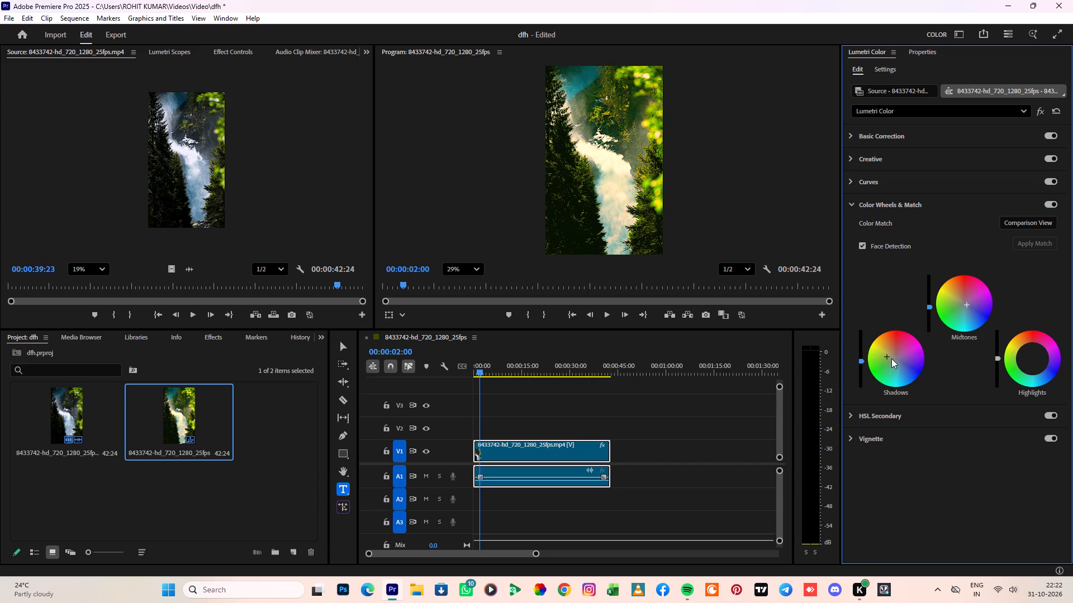
pyautogui.click(891, 358)
pyautogui.click(889, 359)
pyautogui.click(889, 359)
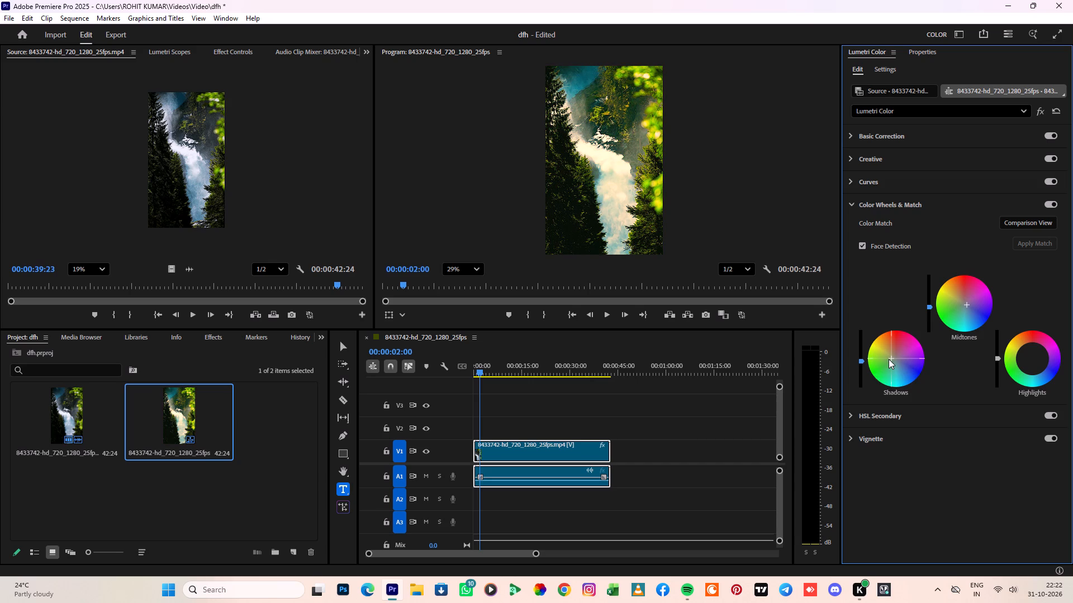
# Tint the shadows slightly off neutral toward green and lower the shadow level further below neutral.
pyautogui.click(889, 359)
pyautogui.moveTo(860, 360); pyautogui.dragTo(871, 443)
pyautogui.moveTo(871, 443); pyautogui.dragTo(873, 435)
pyautogui.moveTo(873, 435); pyautogui.dragTo(873, 434)
# Try a green highlight tint on the waterfall clip and settle slightly off neutral toward blue.
pyautogui.click(1014, 357)
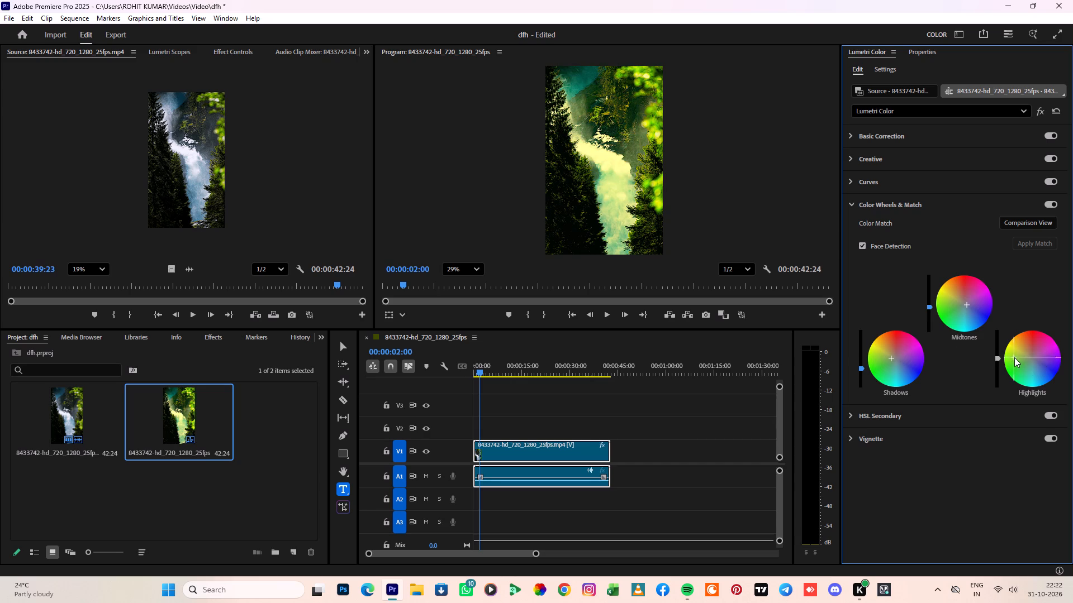
pyautogui.click(1035, 364)
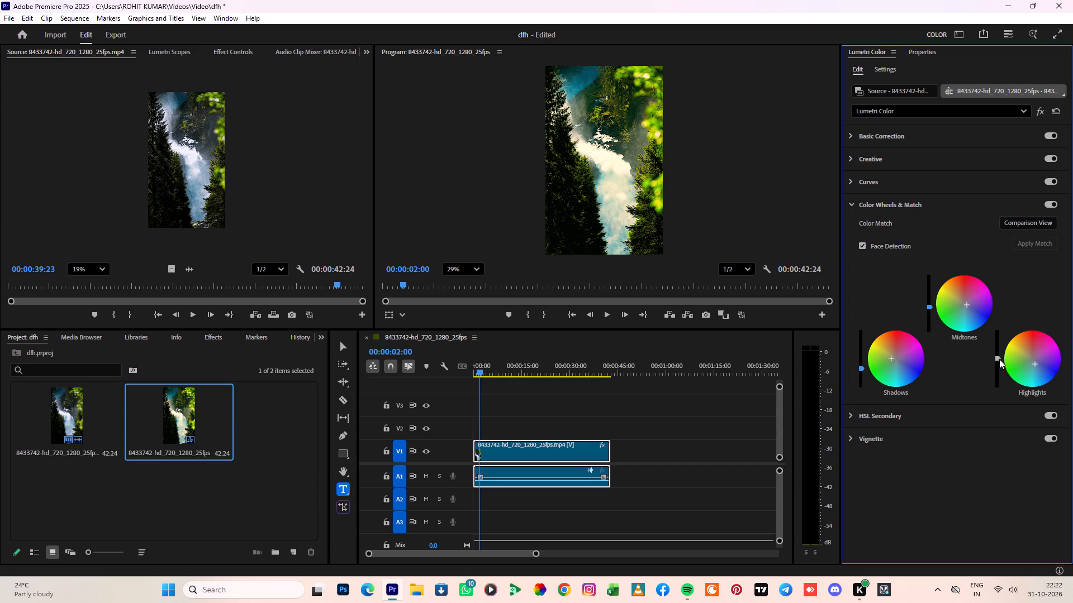
# Try darker and brighter highlight levels, leave the highlights well above neutral, and play the sequence.
pyautogui.moveTo(999, 359); pyautogui.dragTo(998, 450)
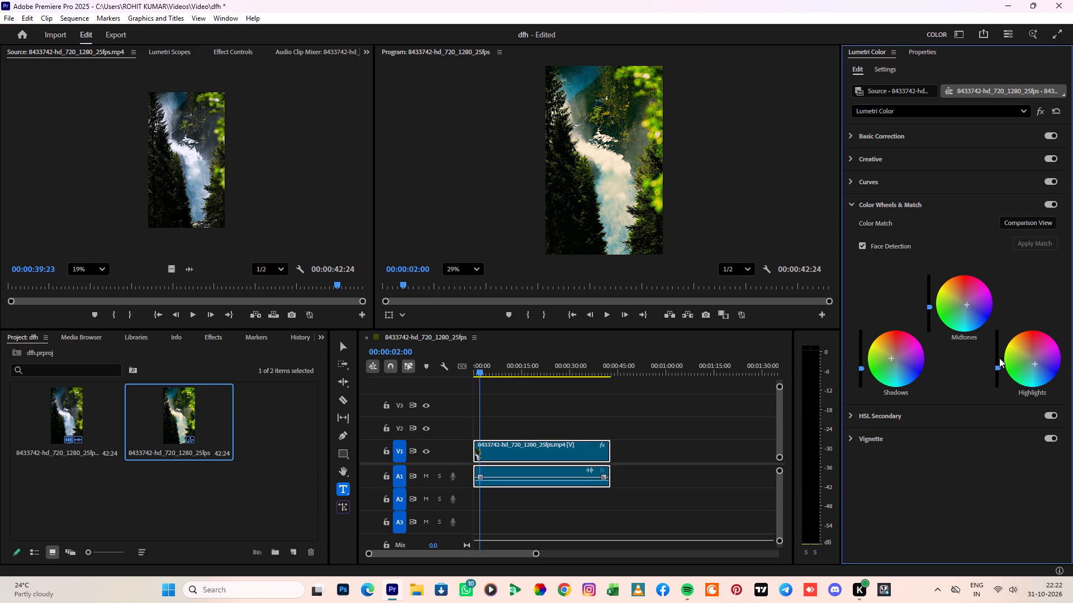
pyautogui.click(999, 358)
pyautogui.click(998, 348)
pyautogui.moveTo(998, 350); pyautogui.dragTo(1000, 318)
pyautogui.moveTo(1000, 318); pyautogui.dragTo(1007, 308)
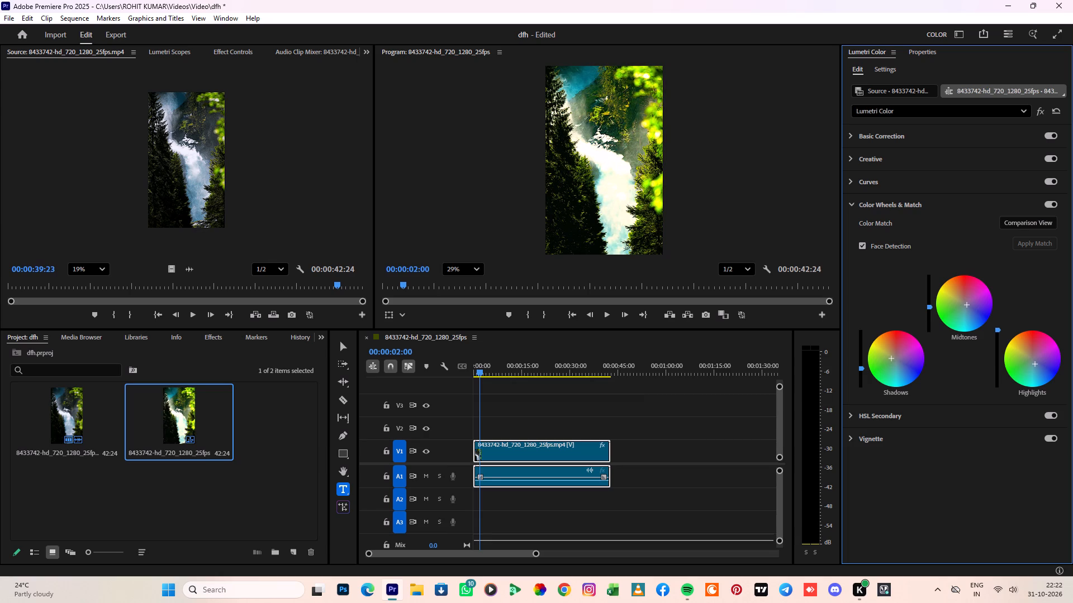
pyautogui.moveTo(1007, 308); pyautogui.dragTo(995, 377)
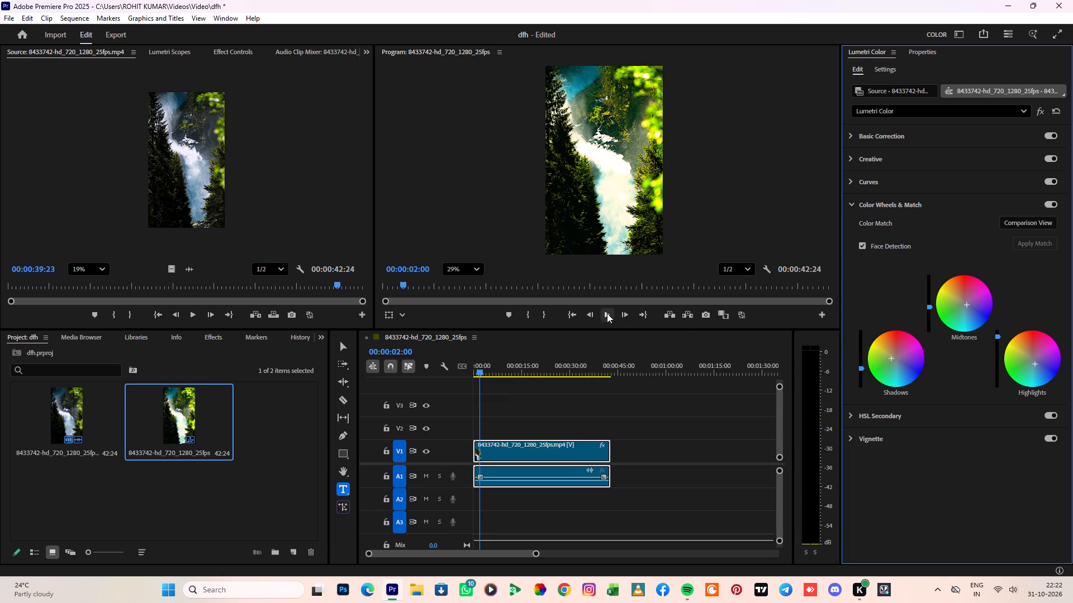
pyautogui.click(607, 313)
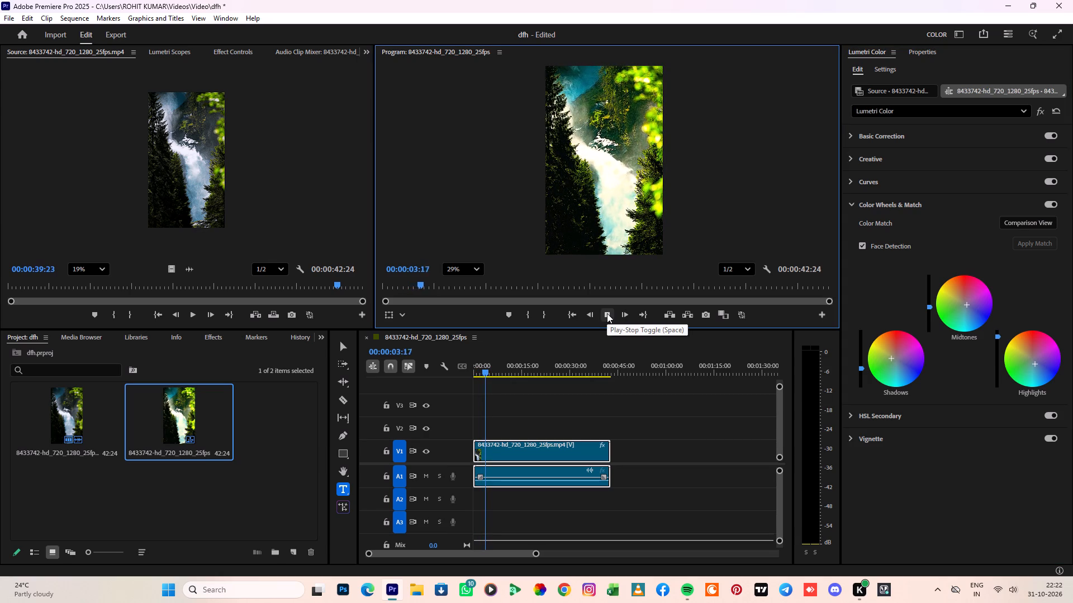
# In HSL Secondary, refine the key with Denoise 82.3 and Blur 17.7, and collapse the Correction settings.
pyautogui.scroll(-5, 616, 331)
pyautogui.click(877, 422)
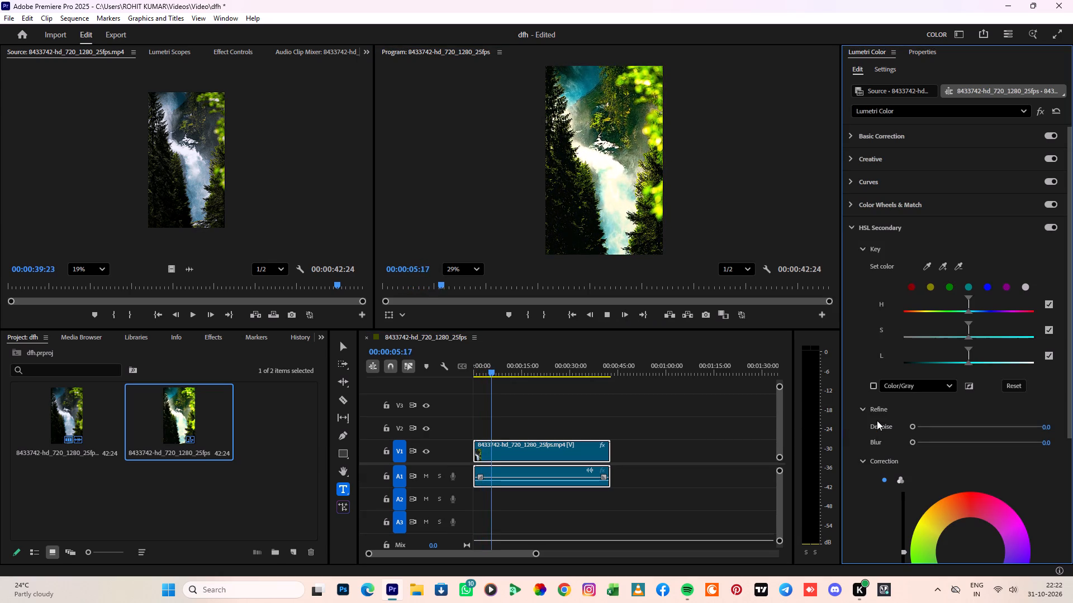
pyautogui.moveTo(911, 425); pyautogui.dragTo(1046, 443)
pyautogui.click(1020, 424)
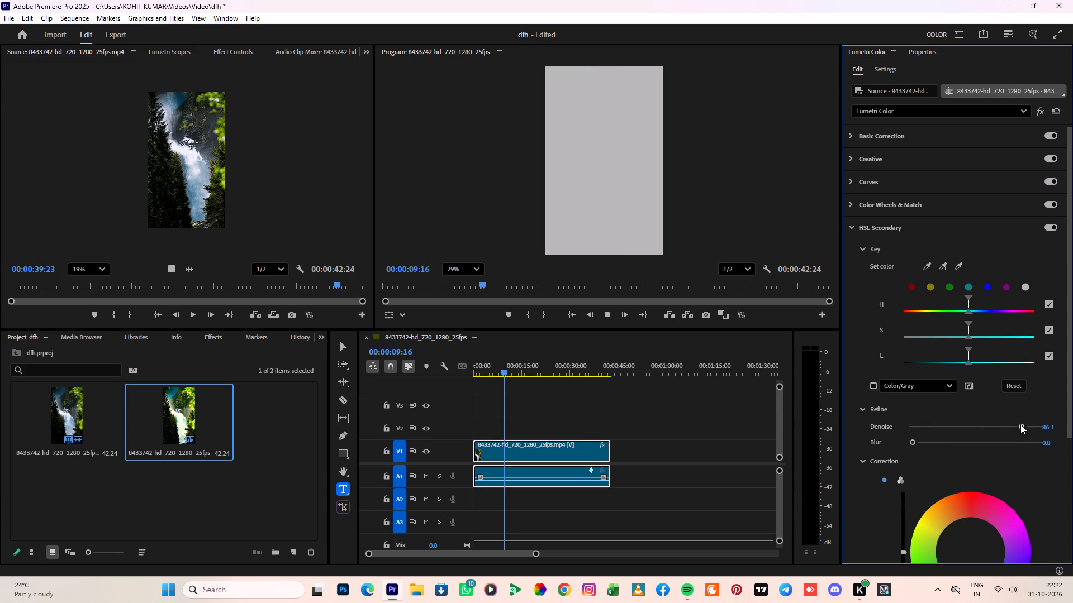
pyautogui.click(1015, 424)
pyautogui.click(996, 444)
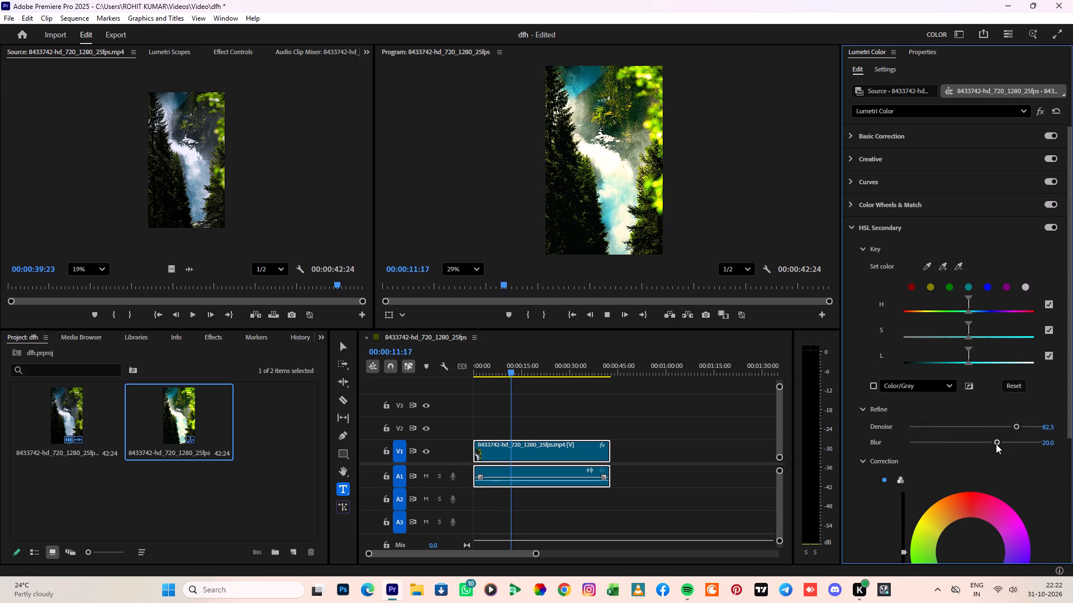
pyautogui.click(986, 442)
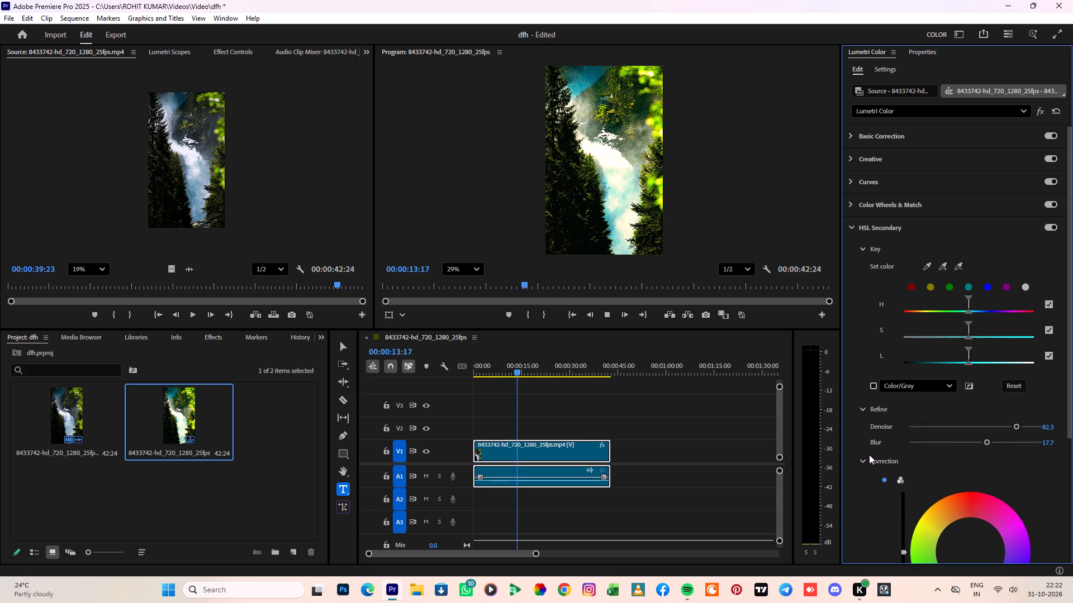
pyautogui.click(871, 459)
pyautogui.click(871, 461)
pyautogui.click(863, 461)
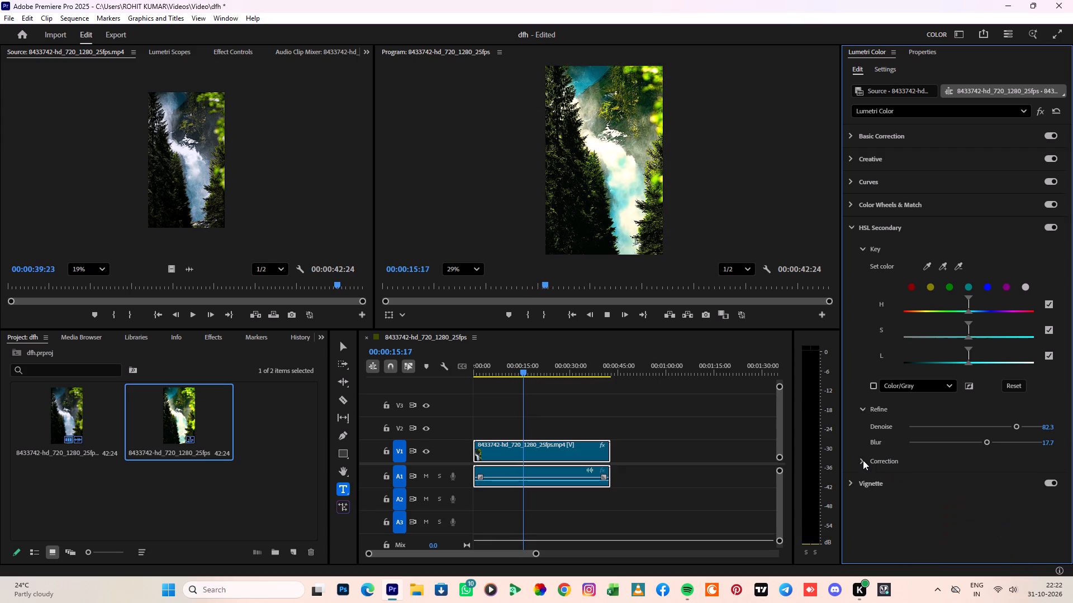
# Set the clip's Vignette to Amount 0.2, Midpoint 14.6, Roundness -9.8 and Feather 79.7.
pyautogui.scroll(-5, 862, 458)
pyautogui.click(868, 482)
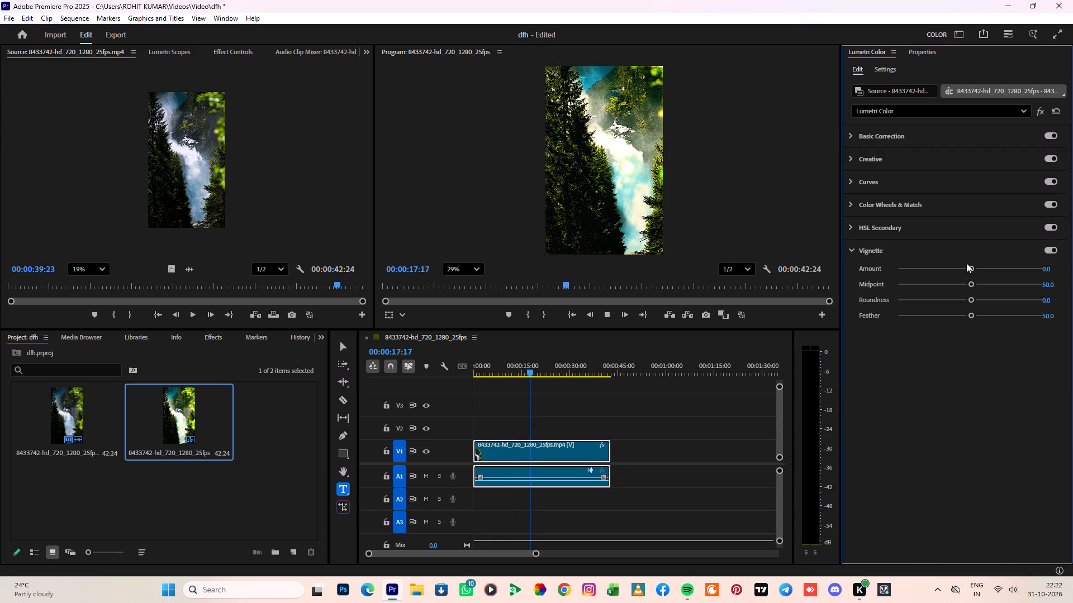
pyautogui.moveTo(969, 271); pyautogui.dragTo(1035, 276)
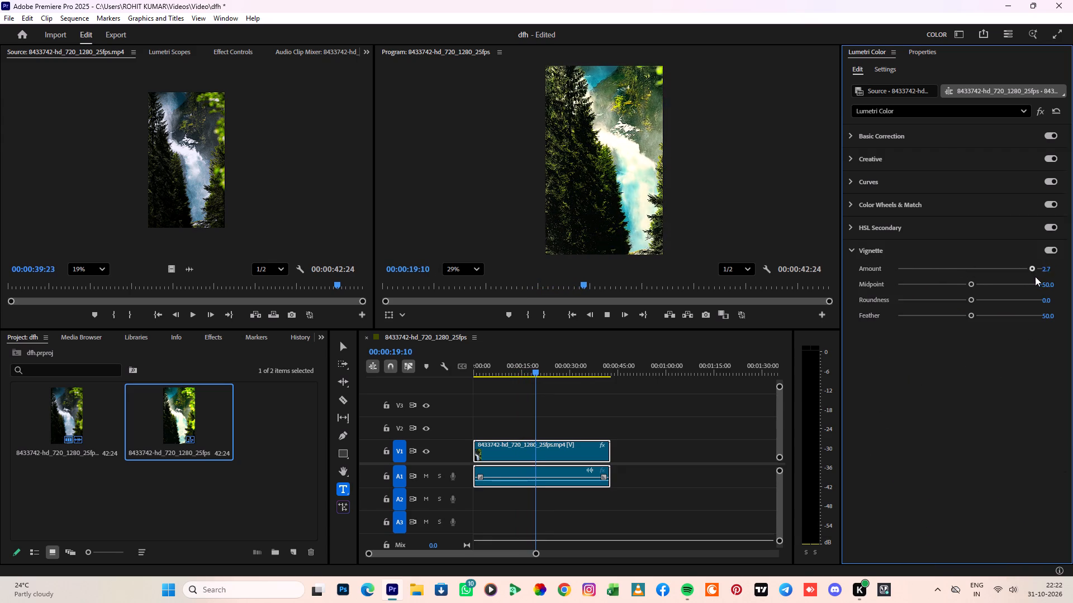
pyautogui.moveTo(1035, 276); pyautogui.dragTo(975, 277)
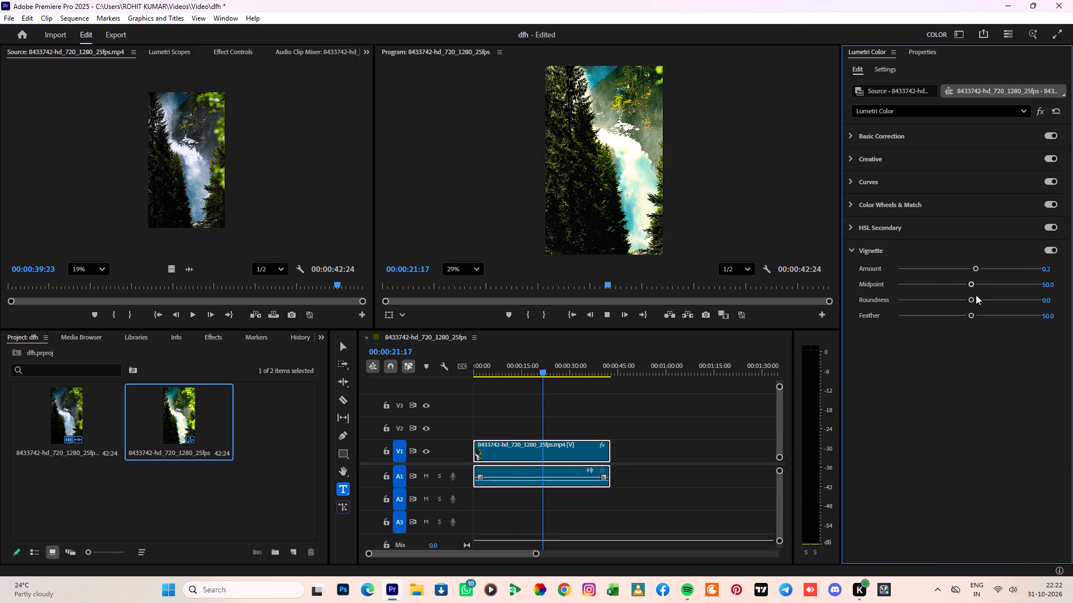
pyautogui.moveTo(970, 284); pyautogui.dragTo(920, 283)
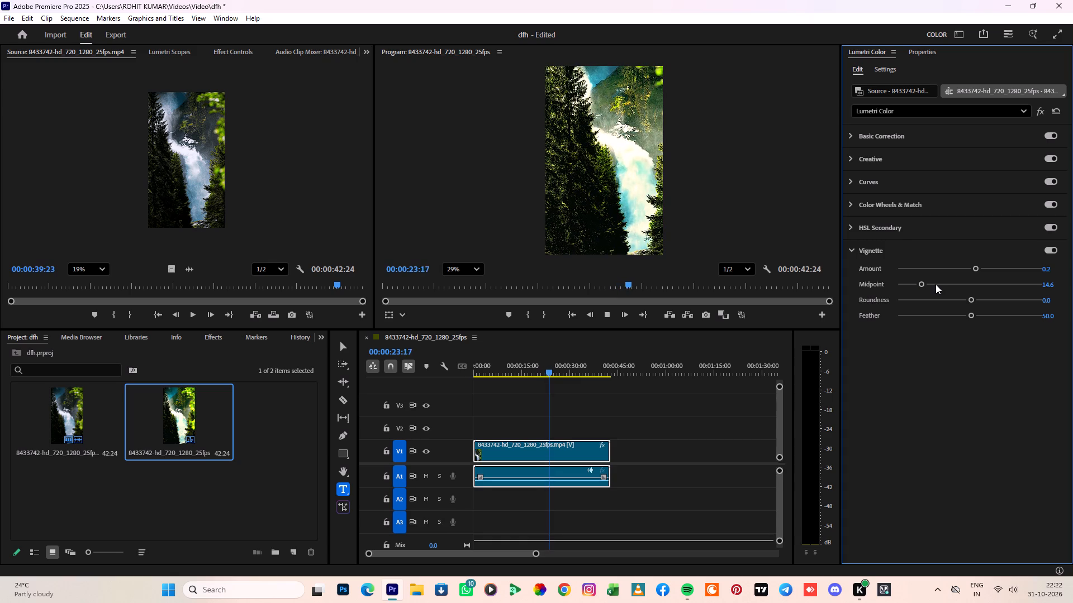
pyautogui.moveTo(967, 300); pyautogui.dragTo(1000, 300)
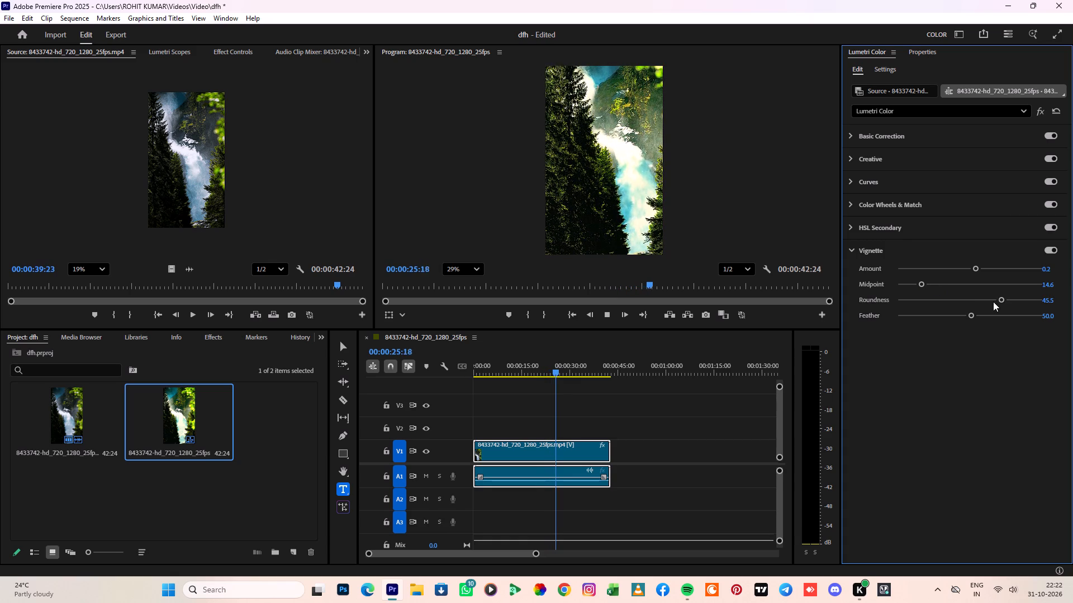
pyautogui.moveTo(998, 299); pyautogui.dragTo(962, 299)
pyautogui.moveTo(974, 314); pyautogui.dragTo(973, 313)
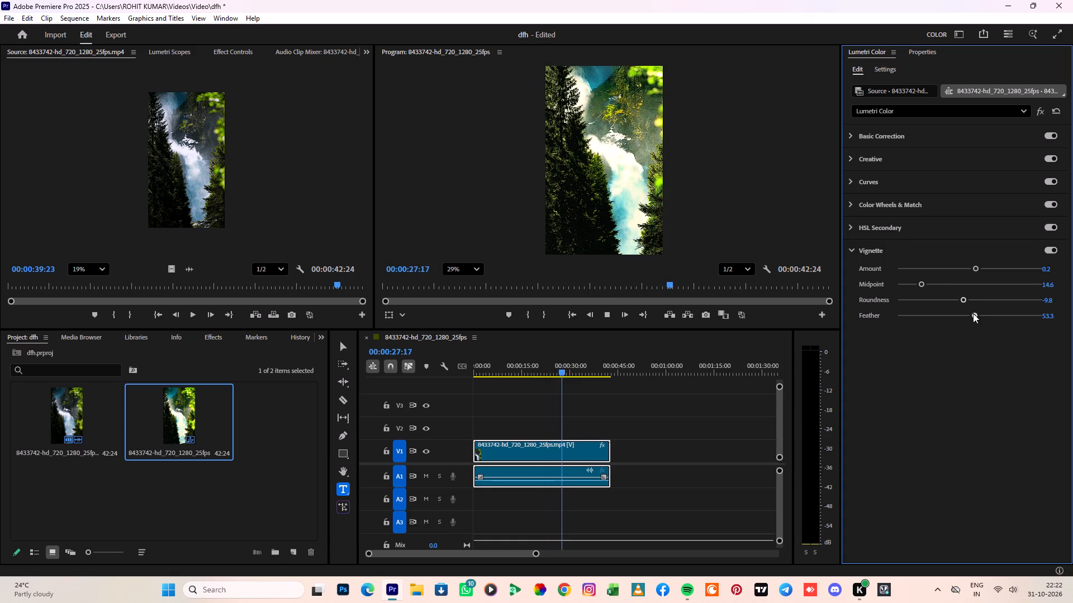
pyautogui.moveTo(973, 313); pyautogui.dragTo(1010, 316)
# Export the graded 8433742-hd_720_1280_25fps sequence as a video file.
pyautogui.click(569, 213)
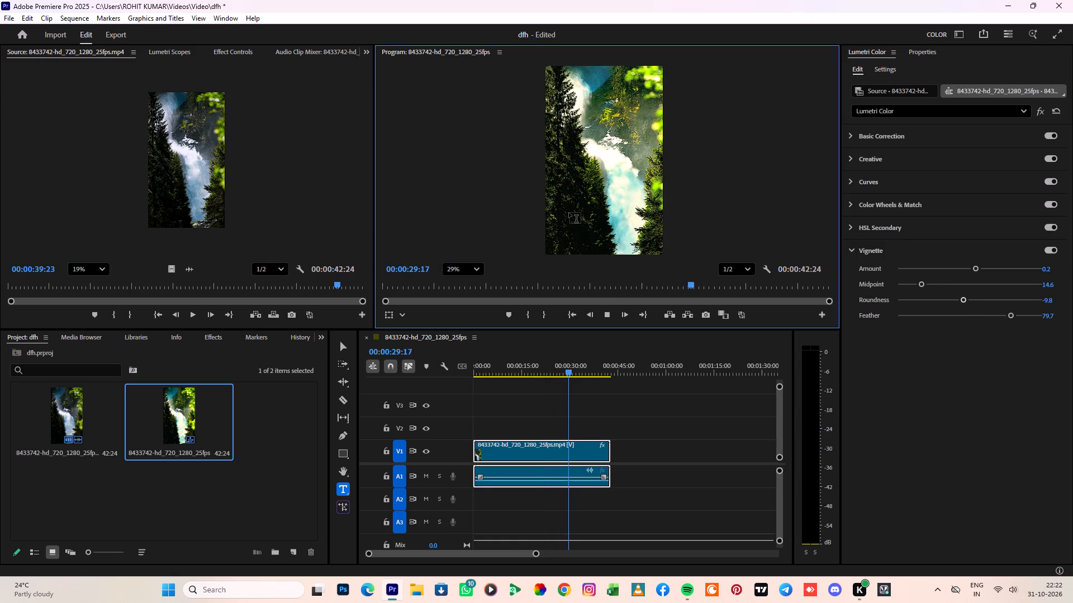
pyautogui.click(112, 28)
pyautogui.click(1040, 543)
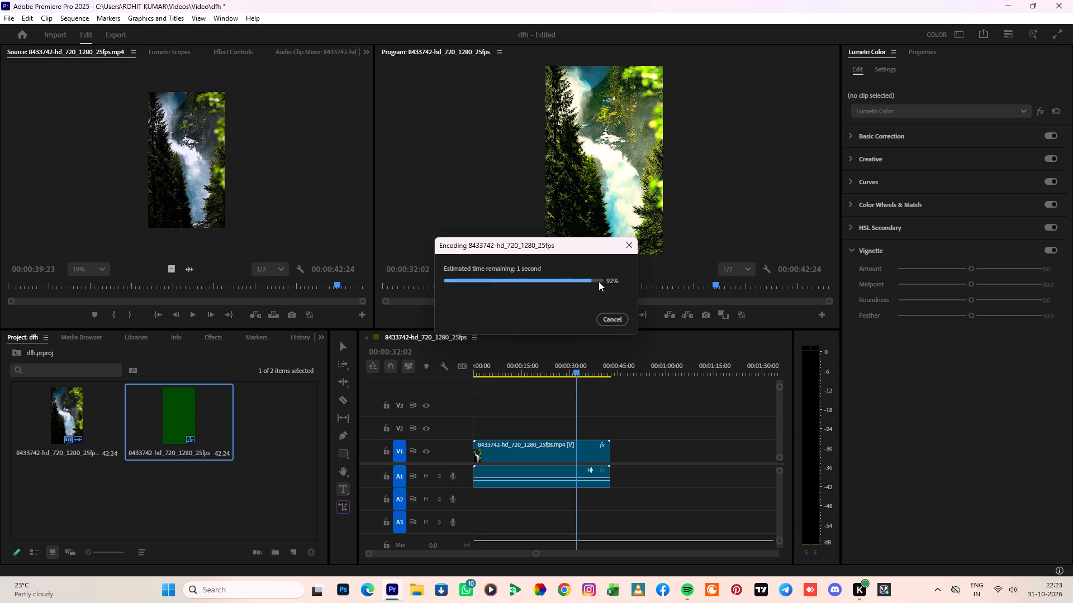
pyautogui.scroll(-5, 599, 284)
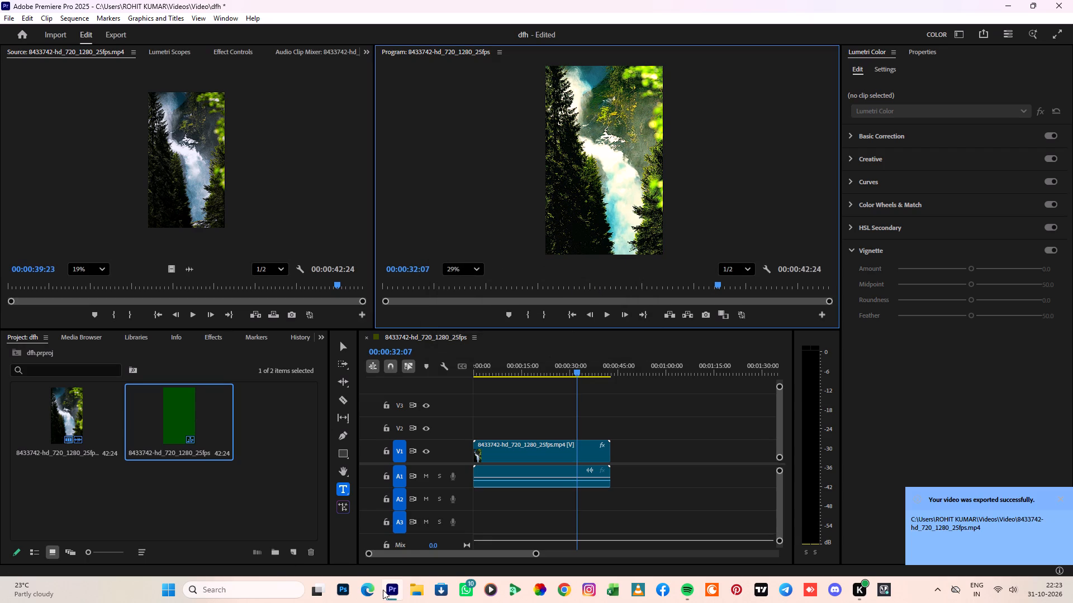
# In File Explorer, open the exported 8433742-hd_720_1280_25fps video from the Video folder inside Videos and review its playback.
pyautogui.click(415, 592)
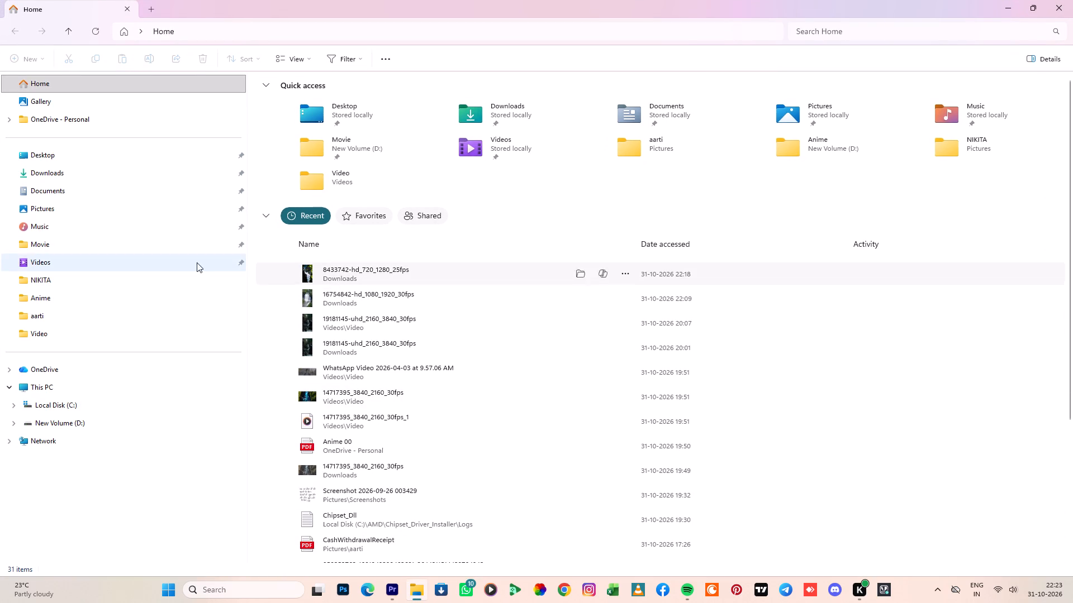
pyautogui.click(48, 265)
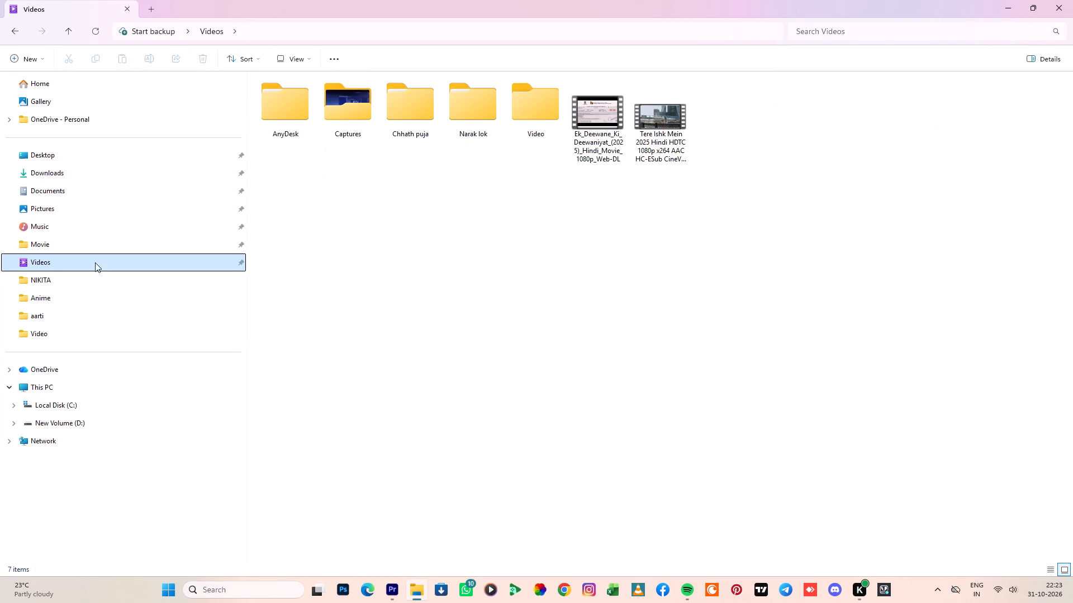
pyautogui.doubleClick(528, 113)
pyautogui.doubleClick(478, 115)
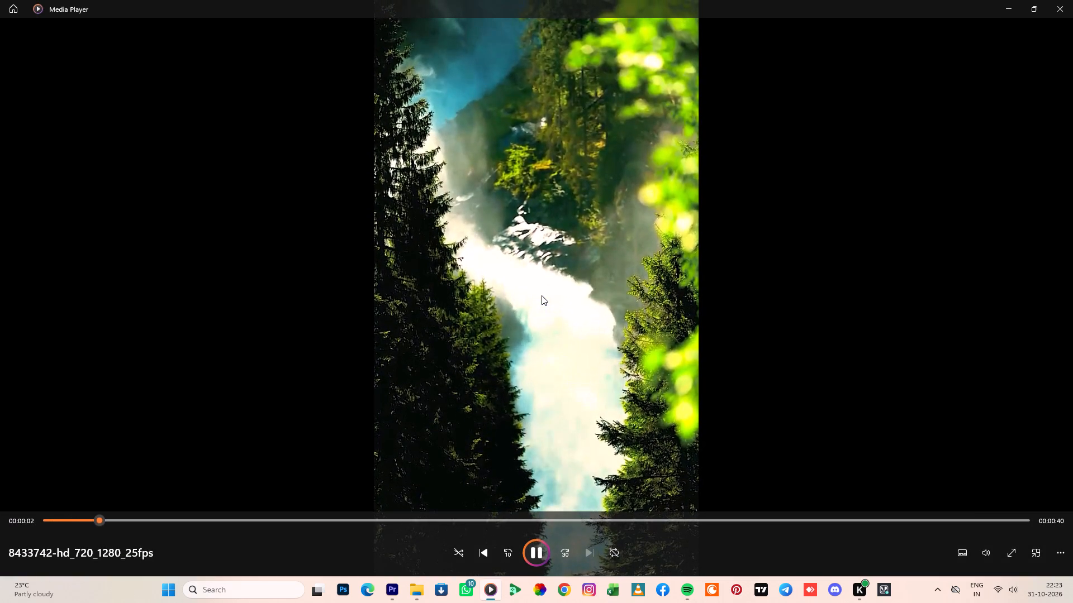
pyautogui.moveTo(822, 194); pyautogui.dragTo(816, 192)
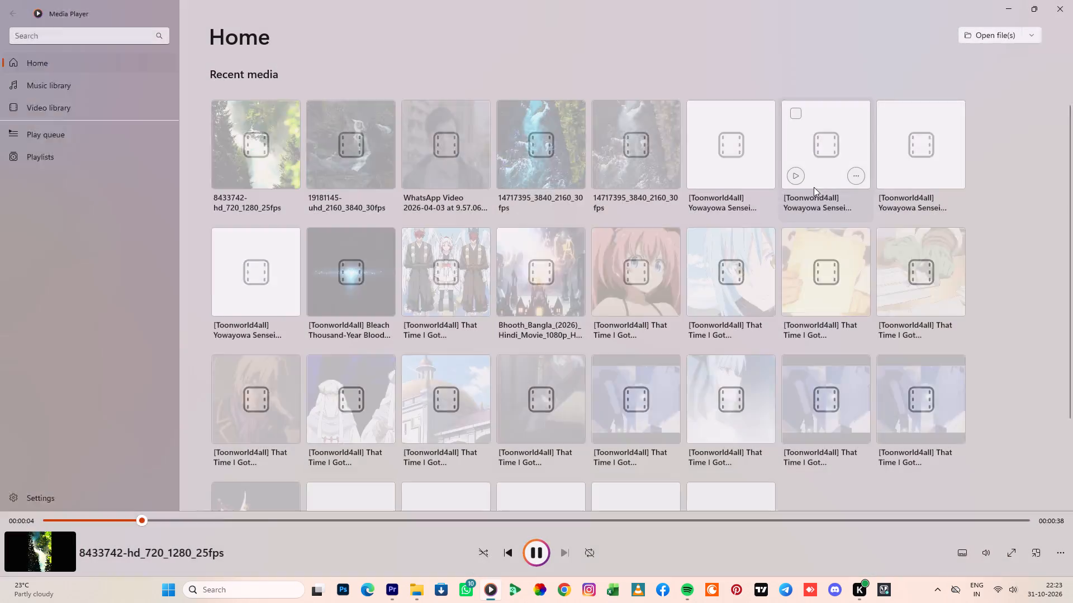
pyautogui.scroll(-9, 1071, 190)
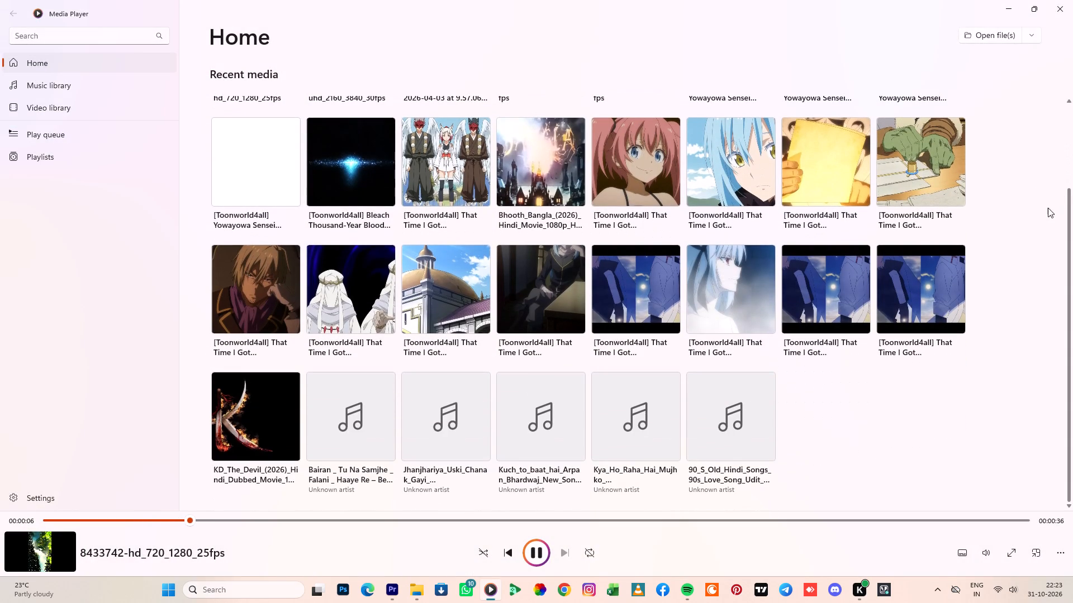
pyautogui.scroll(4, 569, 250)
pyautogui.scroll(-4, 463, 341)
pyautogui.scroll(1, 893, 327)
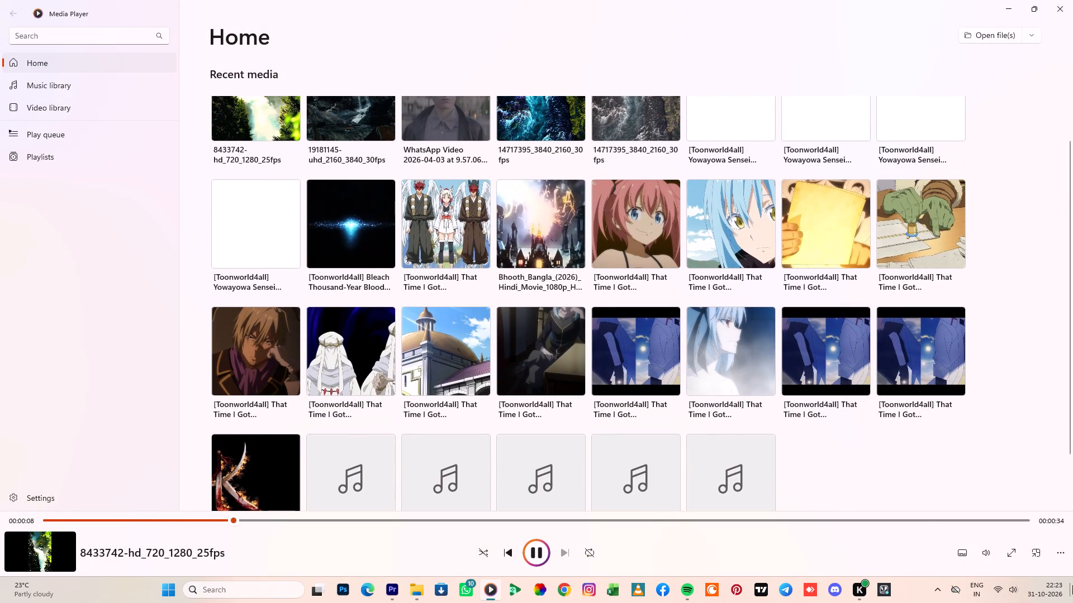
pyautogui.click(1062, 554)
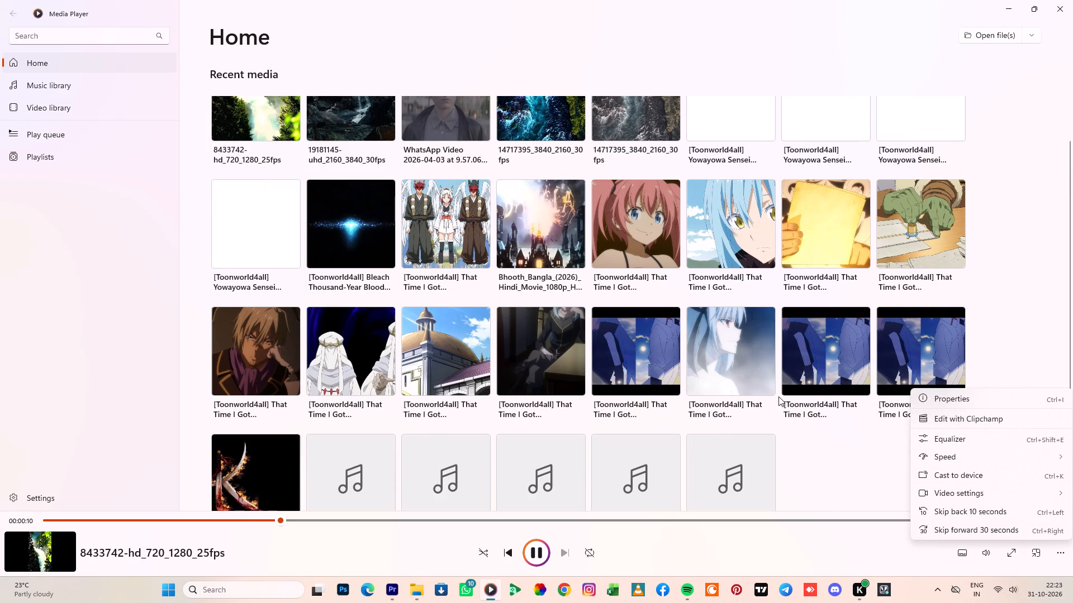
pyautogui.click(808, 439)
# Close Media Player and File Explorer to return to the Premiere Pro project.
pyautogui.click(1062, 2)
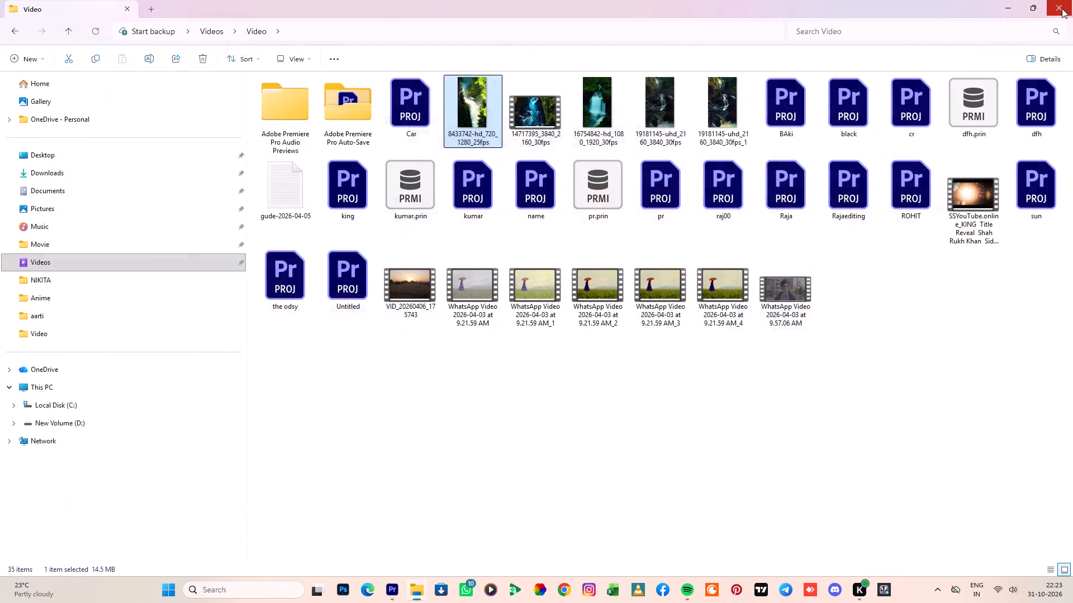
pyautogui.click(1069, 0)
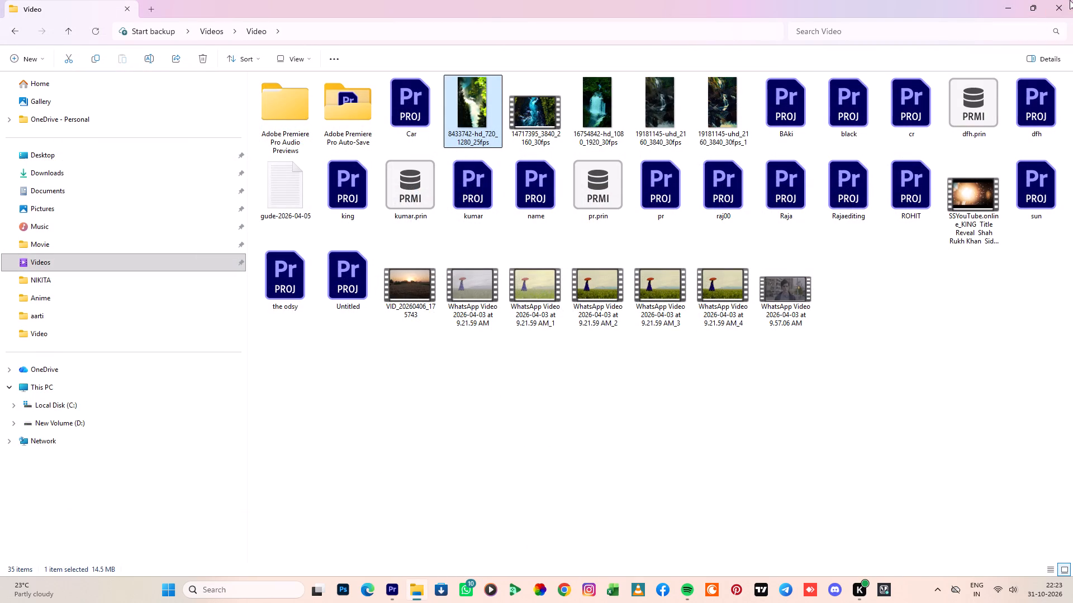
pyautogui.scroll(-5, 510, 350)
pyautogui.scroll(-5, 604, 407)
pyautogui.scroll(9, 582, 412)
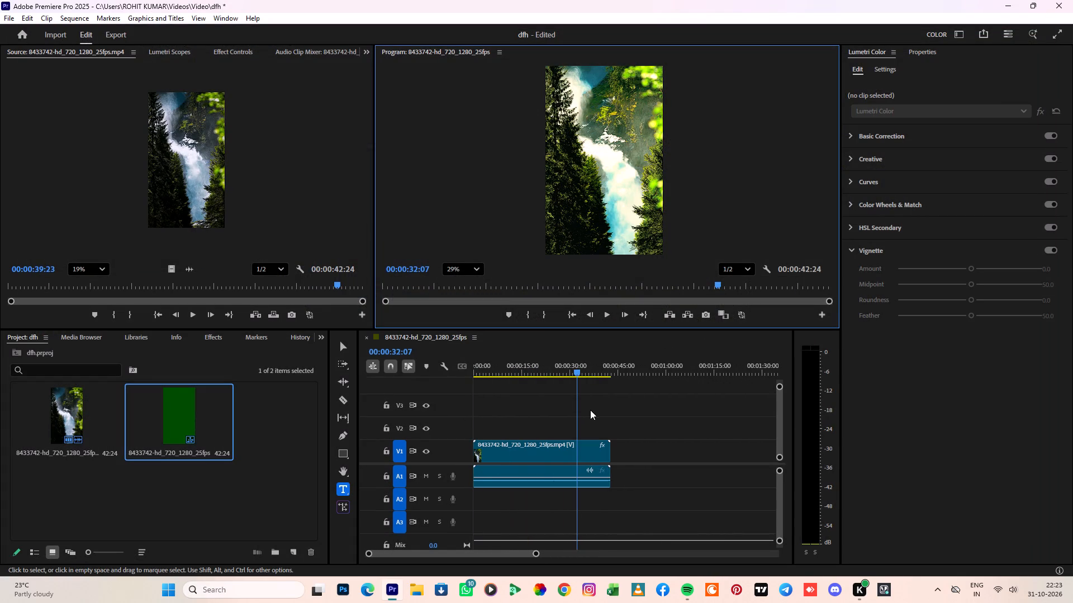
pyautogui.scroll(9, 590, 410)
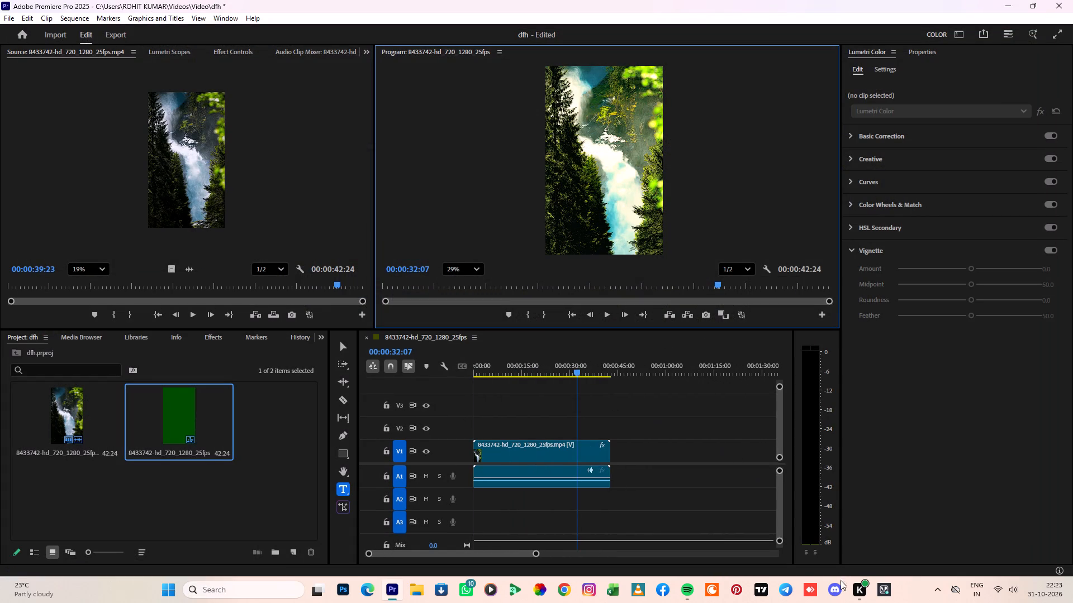